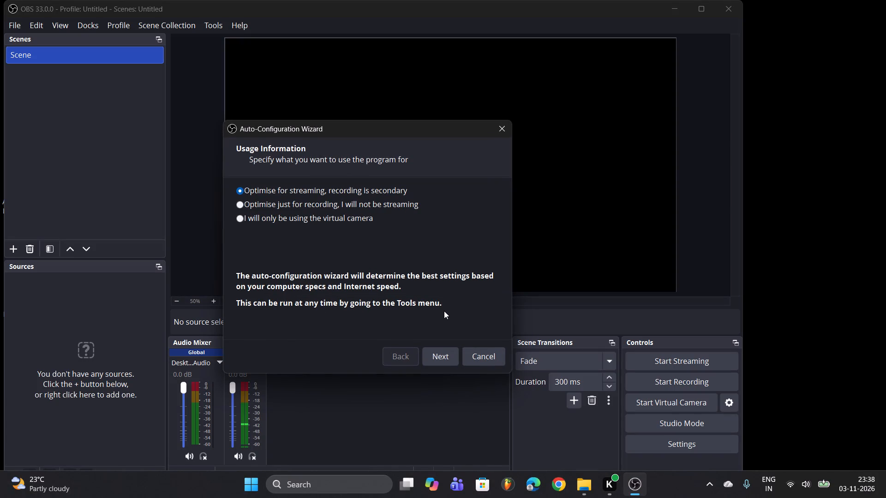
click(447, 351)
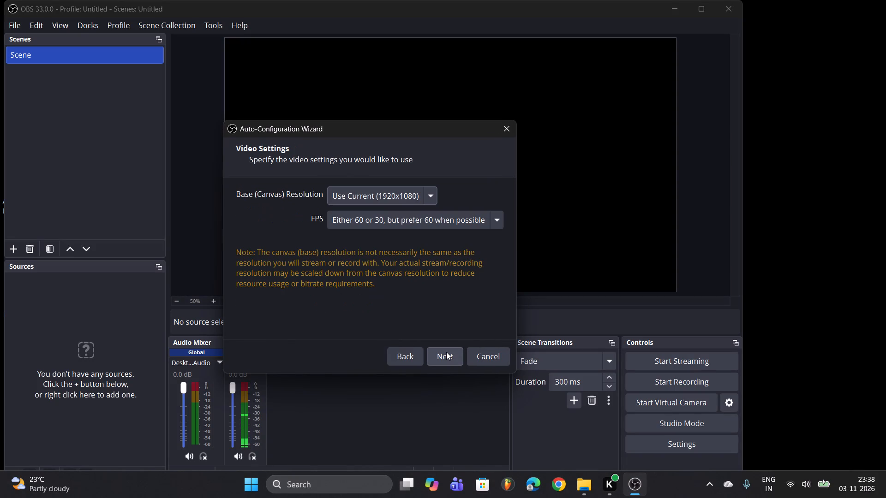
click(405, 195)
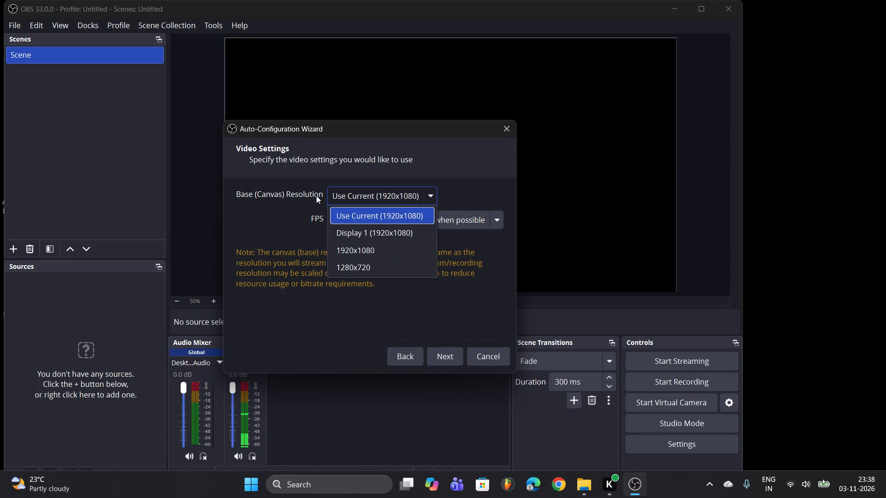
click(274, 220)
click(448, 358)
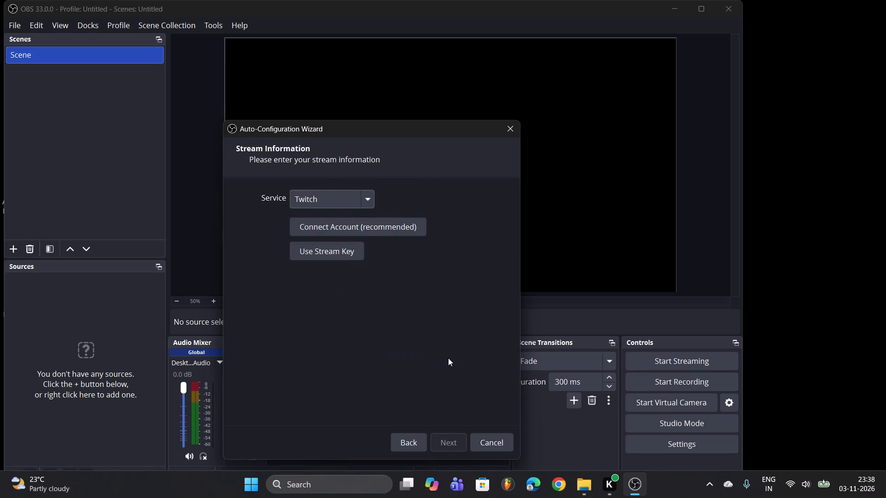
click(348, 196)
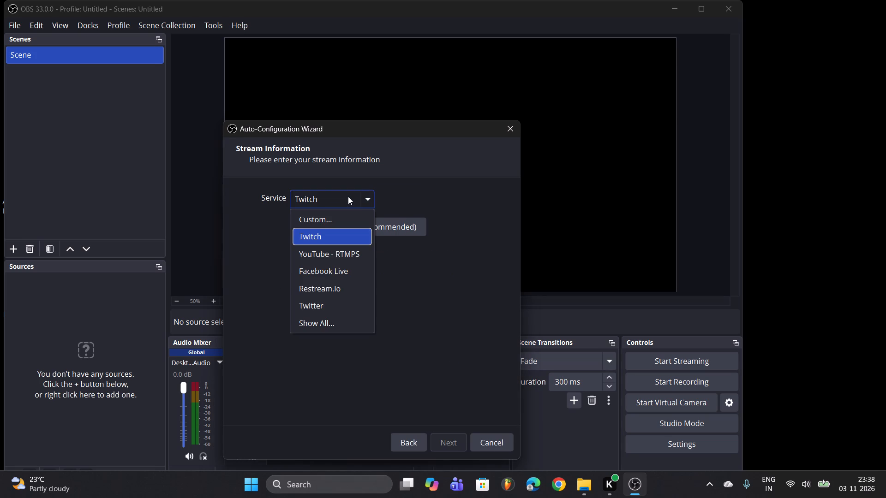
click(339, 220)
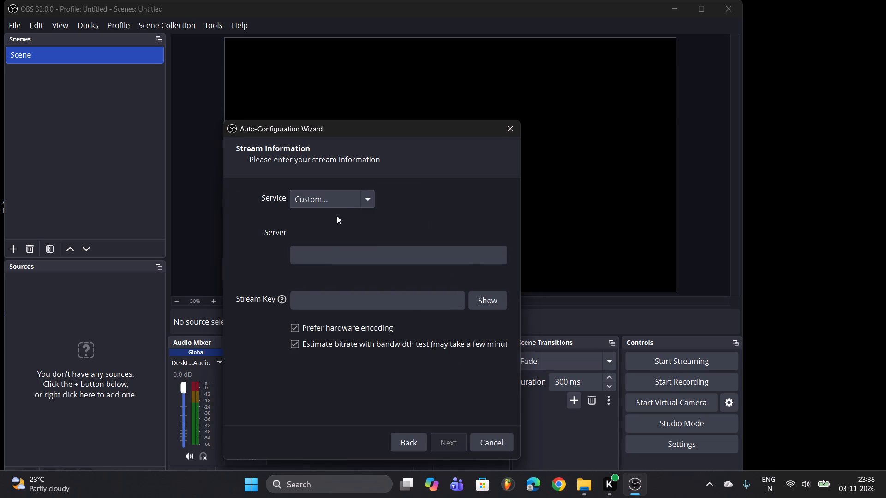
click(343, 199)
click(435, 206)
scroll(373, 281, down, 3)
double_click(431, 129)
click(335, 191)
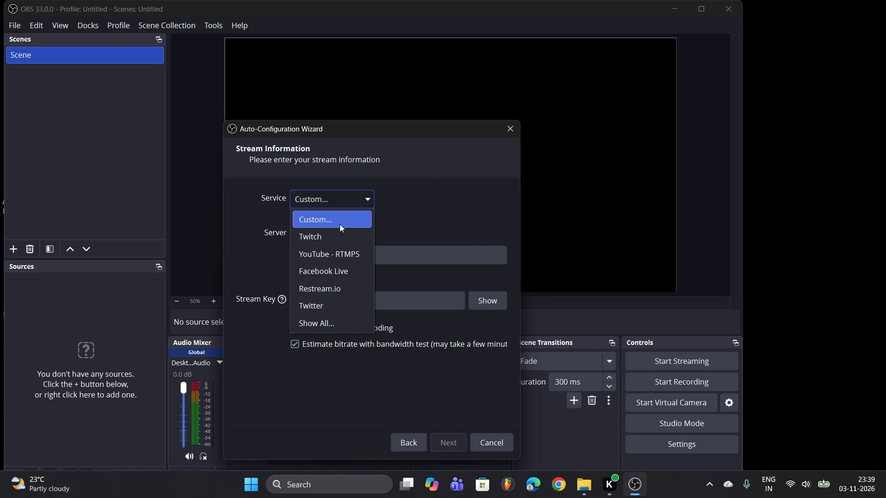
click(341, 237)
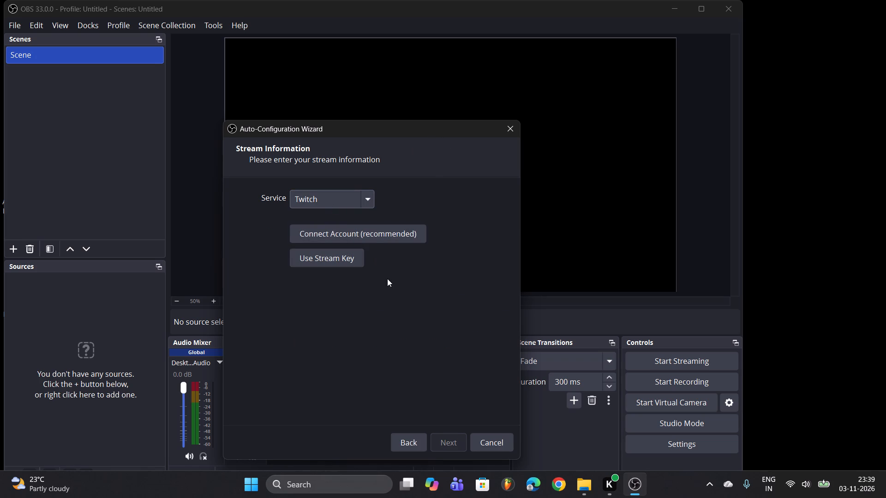
Cancel the Auto-Configuration Wizard and maximize the main window.
click(497, 444)
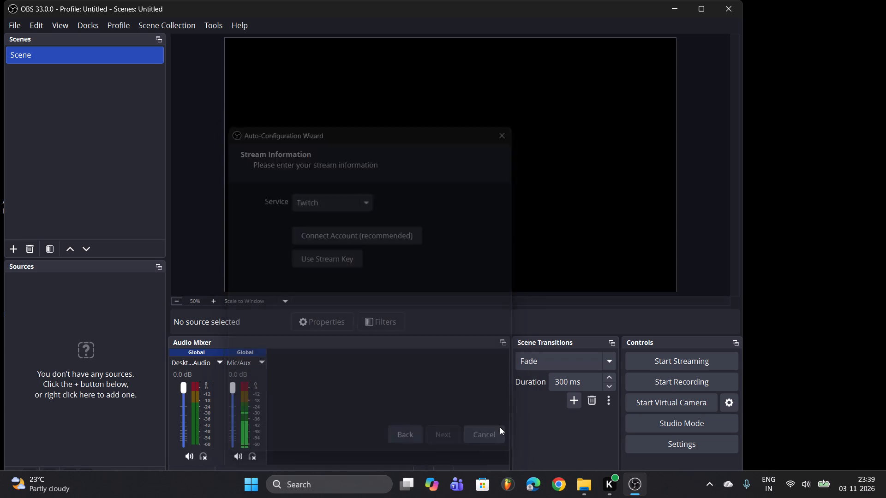
click(703, 2)
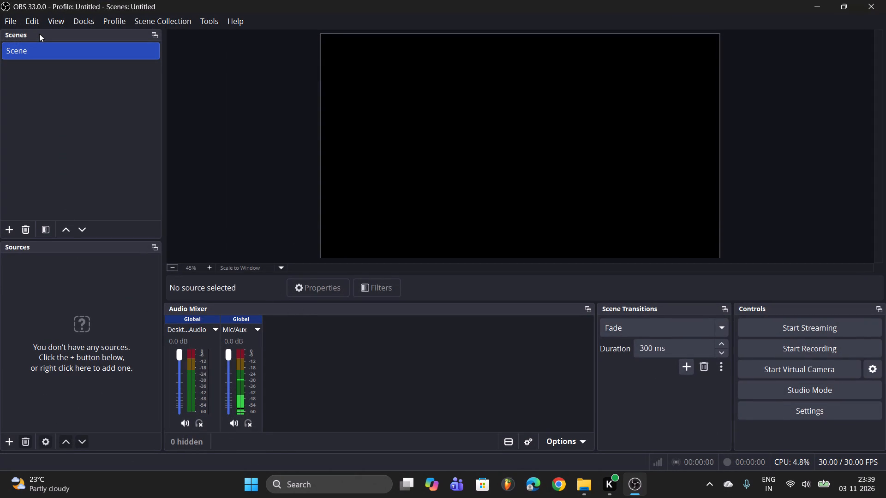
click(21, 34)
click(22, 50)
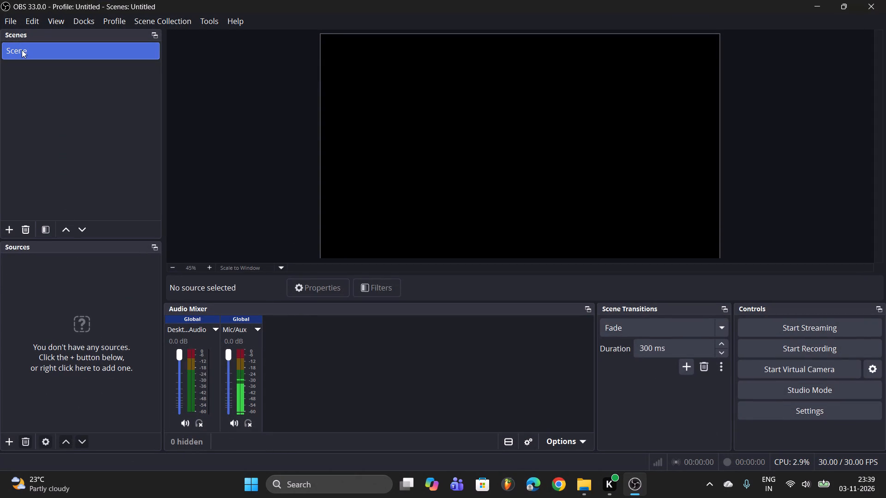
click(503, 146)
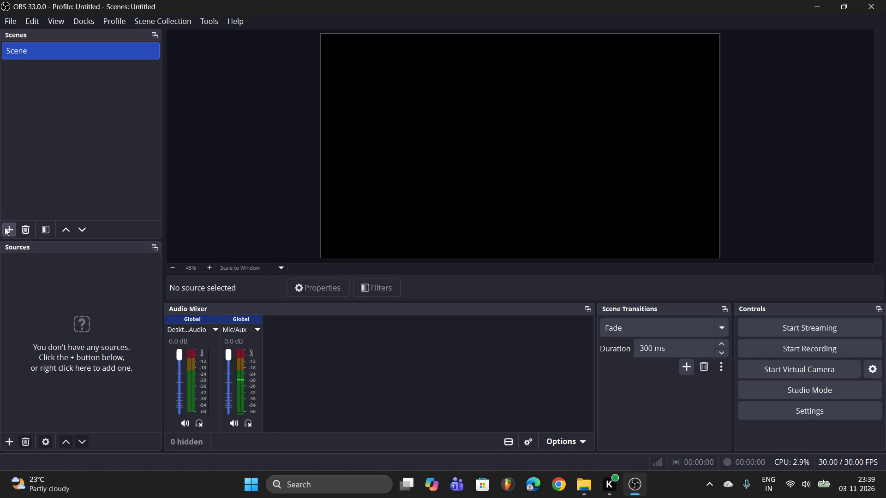
Add a new scene named Abhijit and select it in the scene list.
click(5, 227)
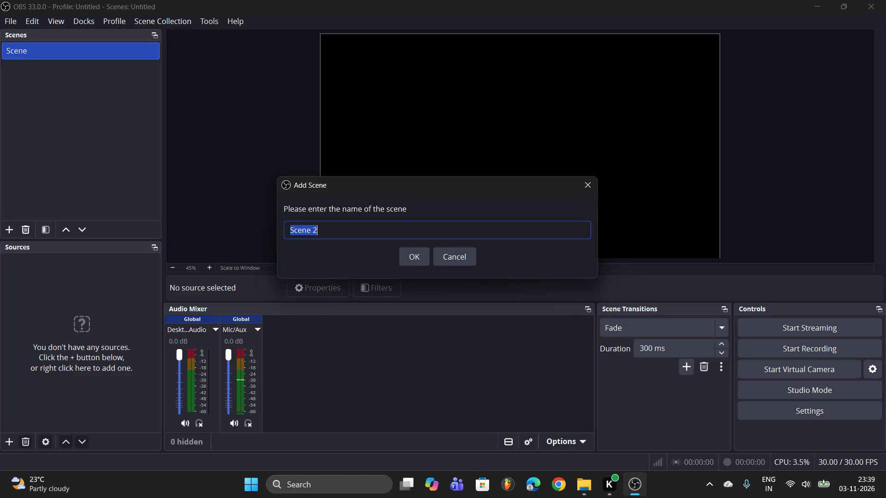
key(BackSpace)
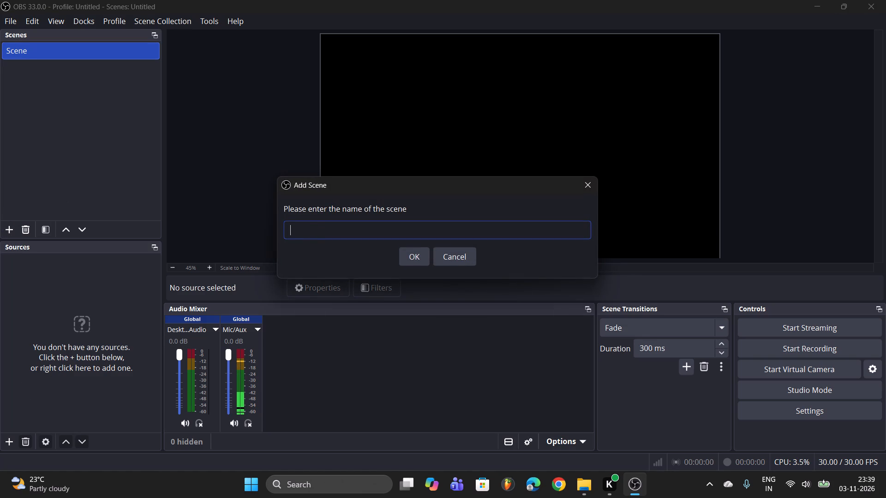
key(shift+a)
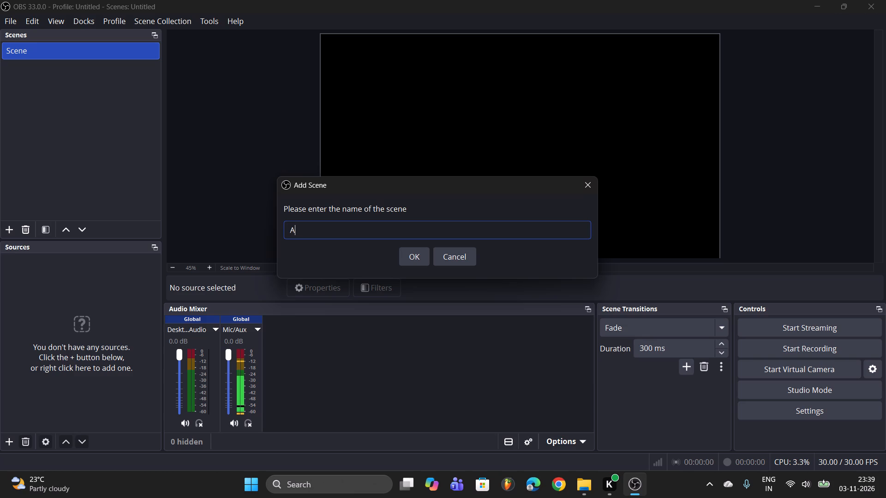
text(bh)
key(i)
text(jit)
key(Return)
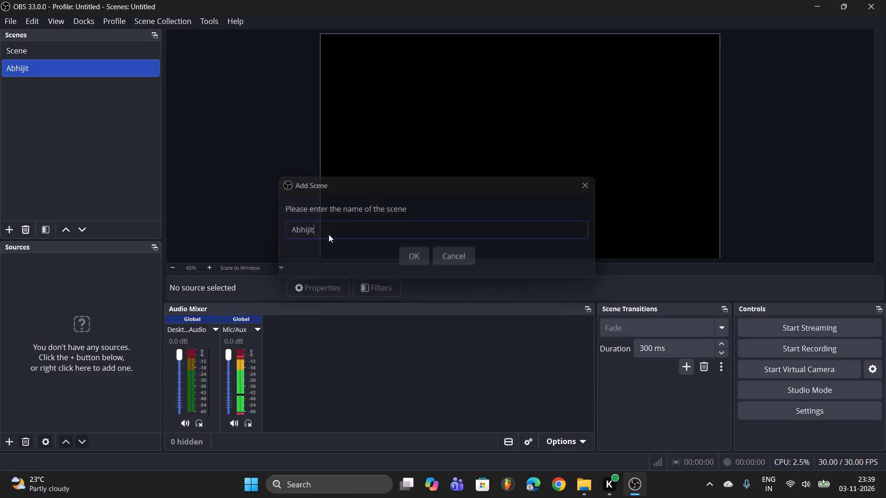
click(41, 69)
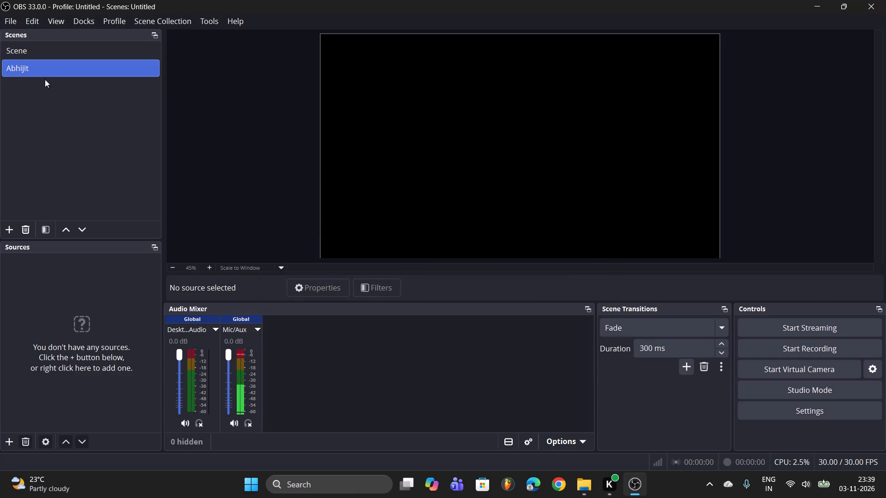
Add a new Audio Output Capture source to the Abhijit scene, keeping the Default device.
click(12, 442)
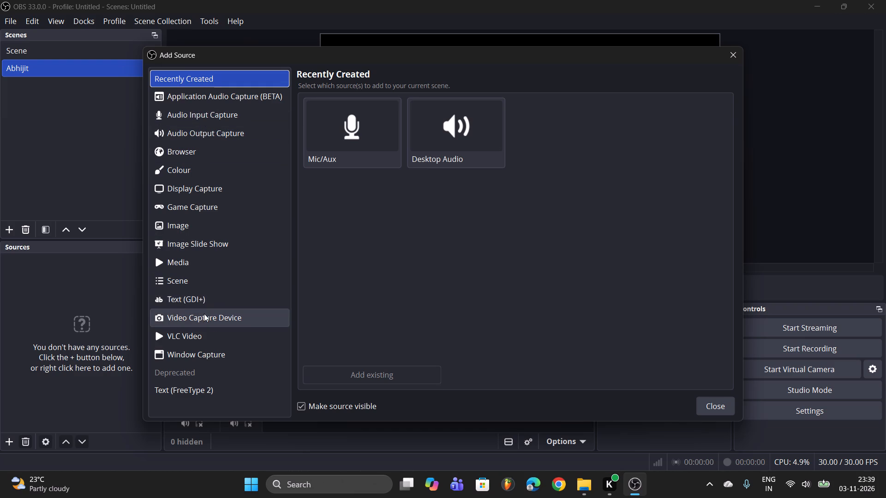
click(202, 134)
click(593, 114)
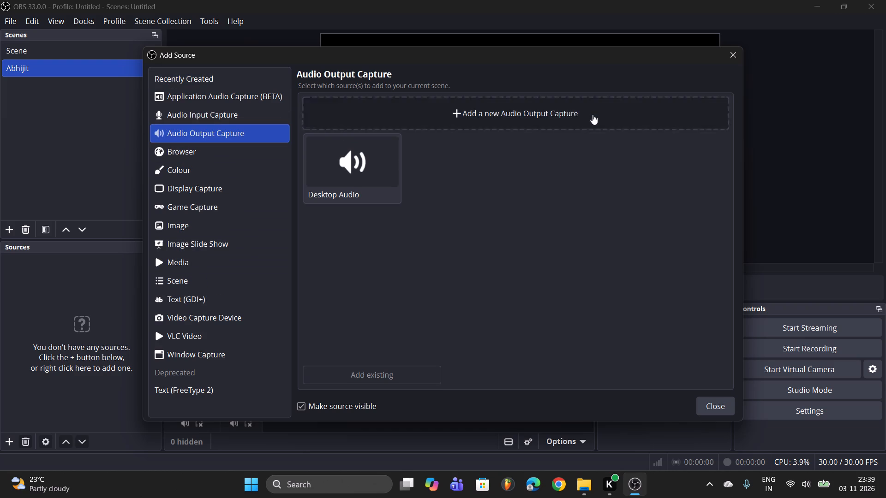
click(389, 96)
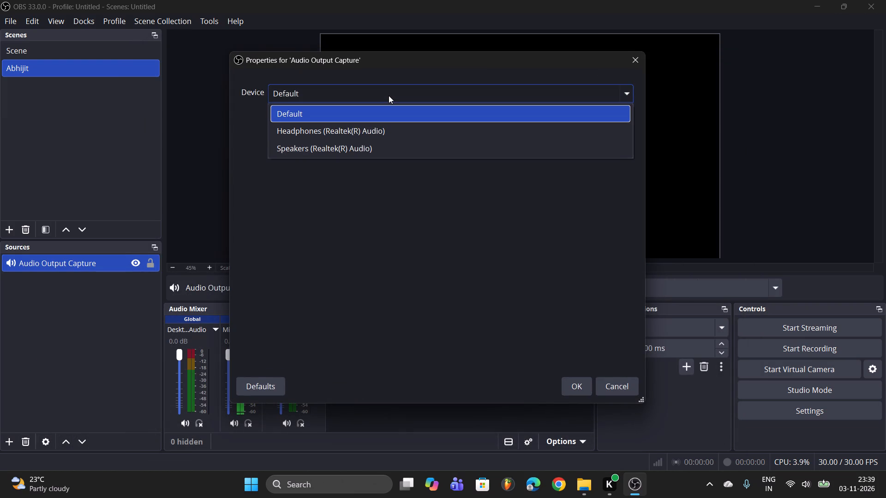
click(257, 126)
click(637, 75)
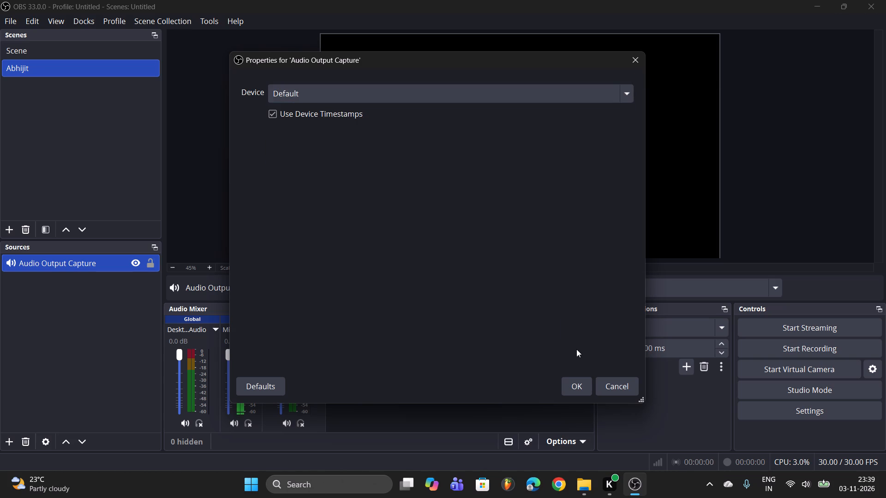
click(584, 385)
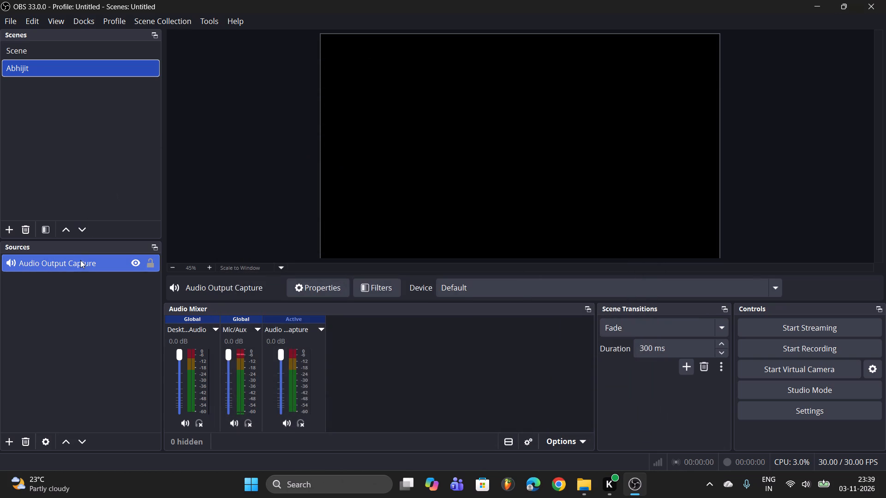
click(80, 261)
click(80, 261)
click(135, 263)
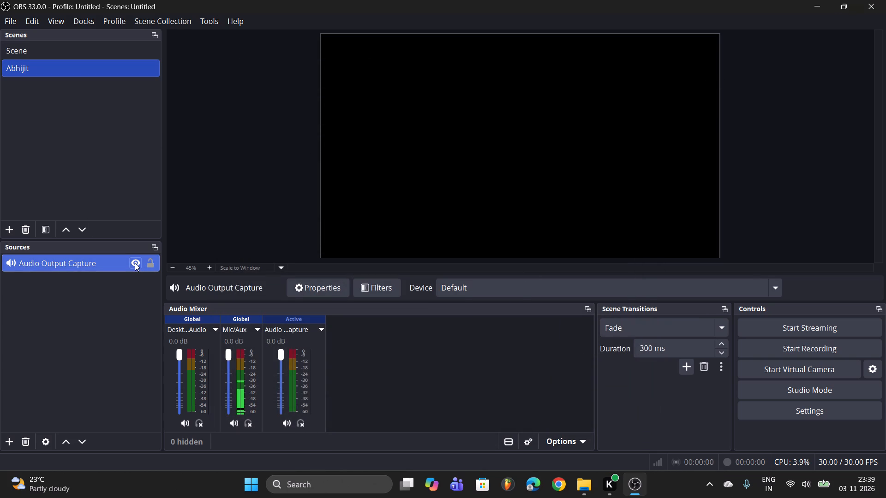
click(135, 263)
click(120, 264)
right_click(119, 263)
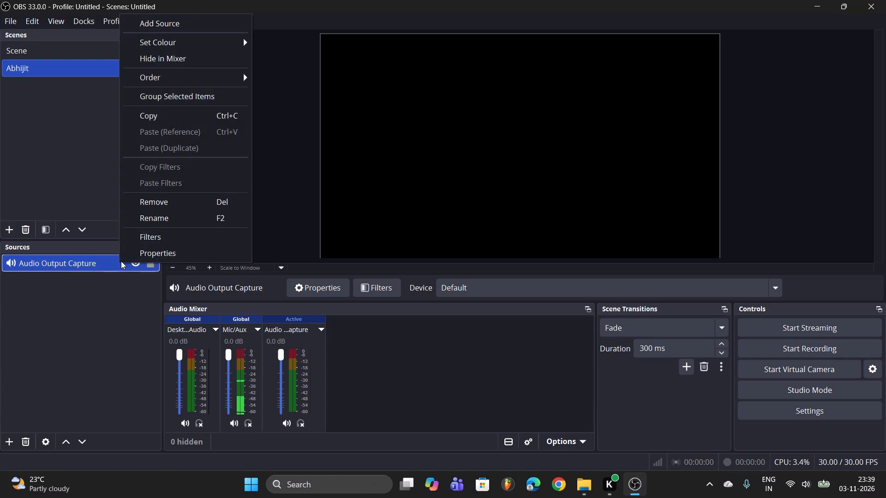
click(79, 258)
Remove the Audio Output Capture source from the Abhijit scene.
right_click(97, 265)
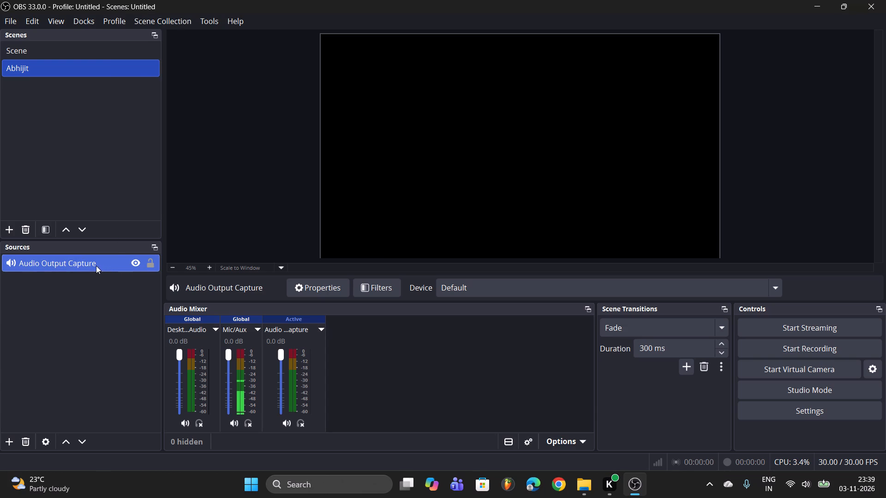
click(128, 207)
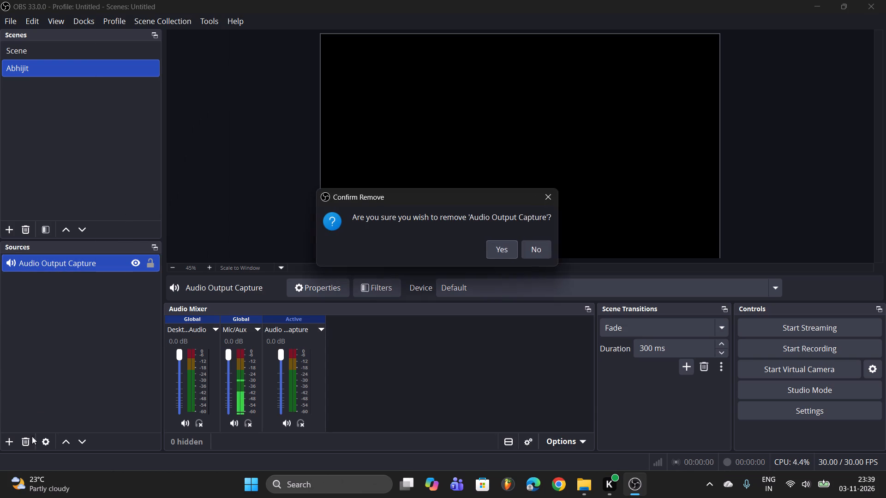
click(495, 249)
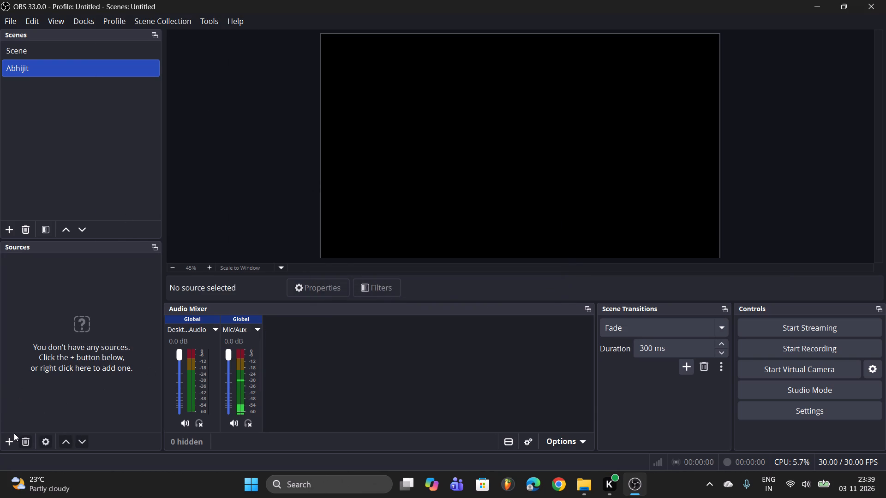
Add a new Display Capture source to the Abhijit scene.
click(11, 438)
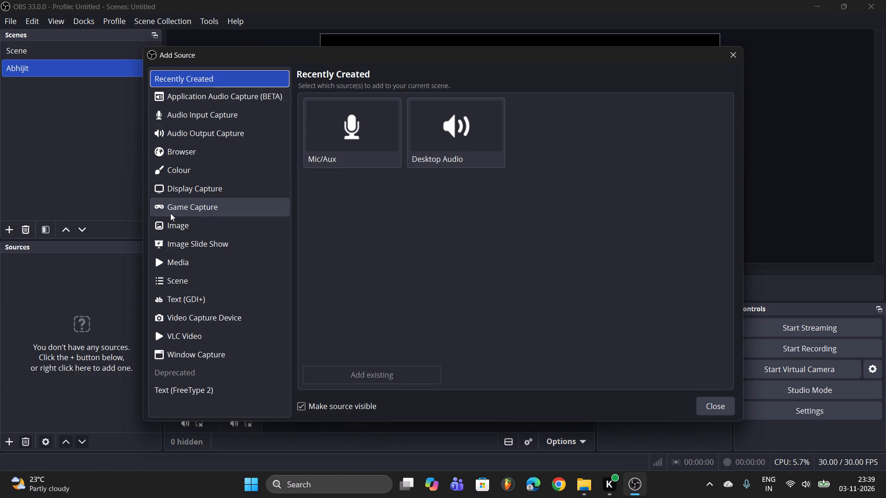
click(216, 192)
click(432, 118)
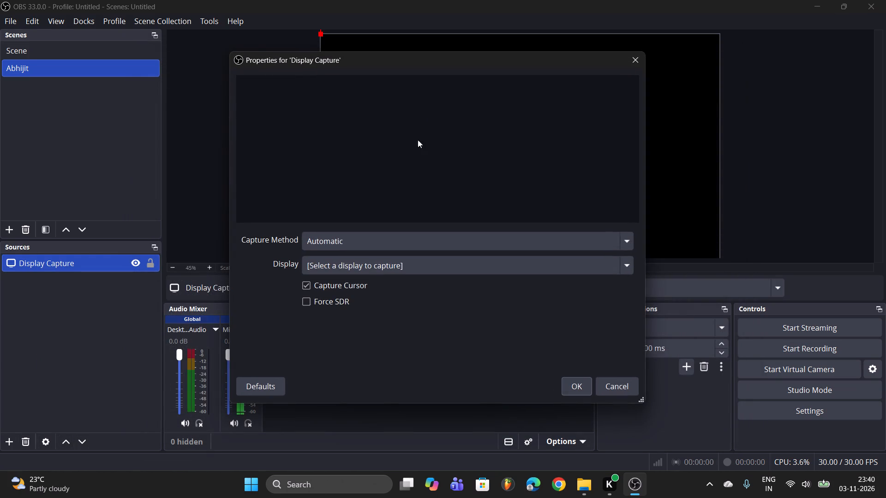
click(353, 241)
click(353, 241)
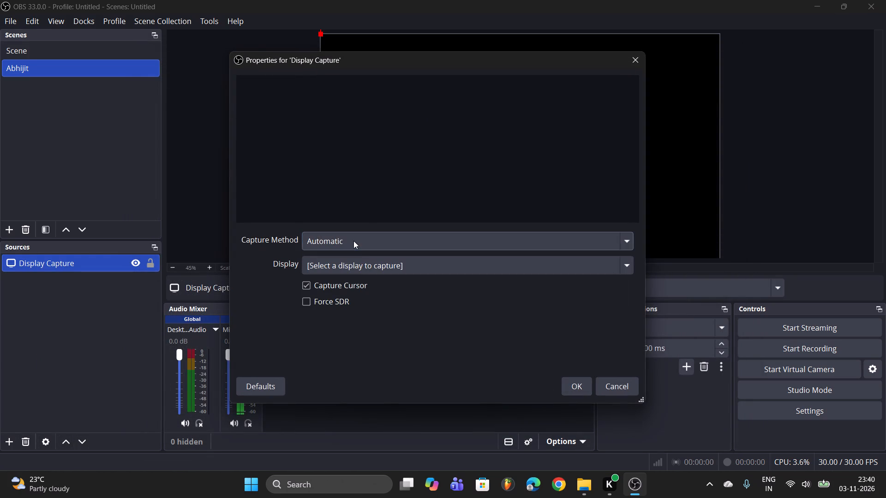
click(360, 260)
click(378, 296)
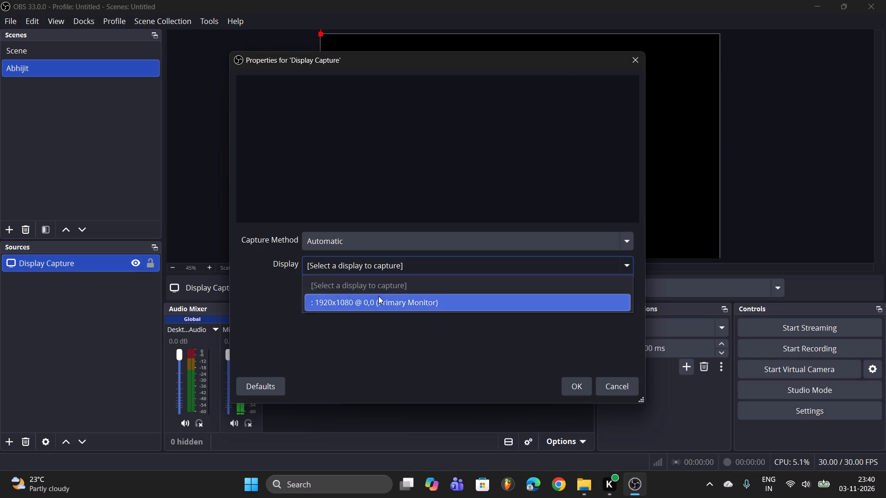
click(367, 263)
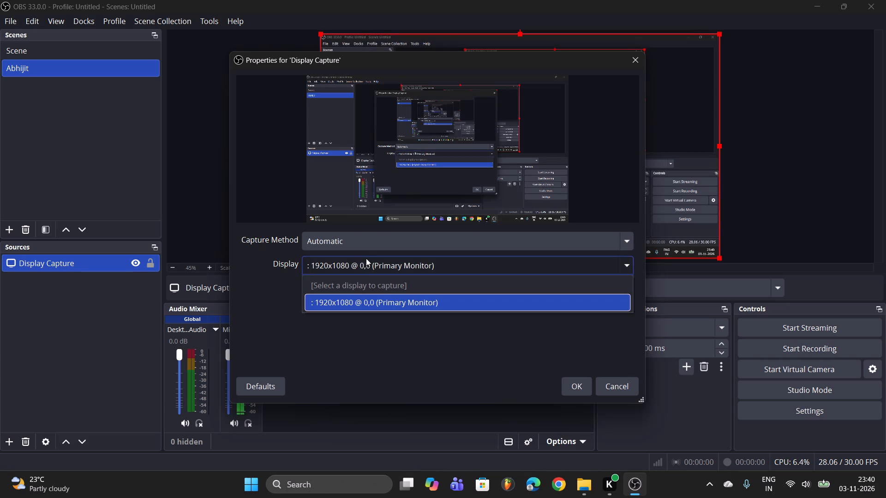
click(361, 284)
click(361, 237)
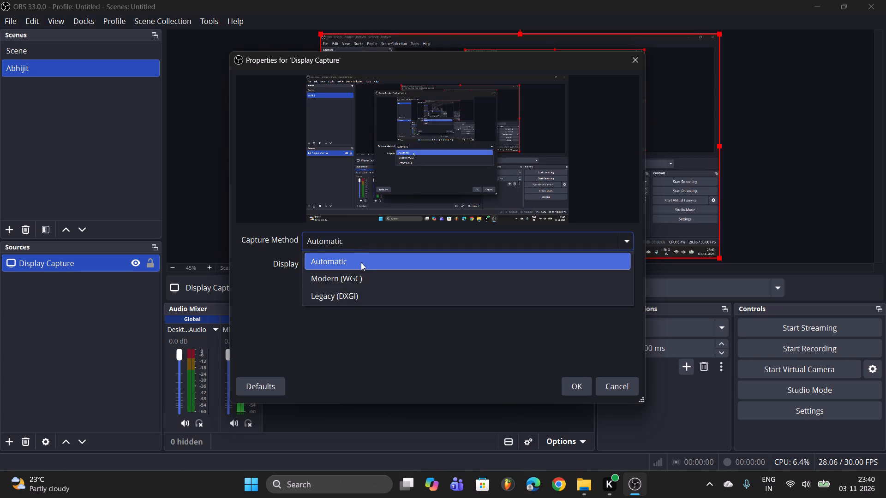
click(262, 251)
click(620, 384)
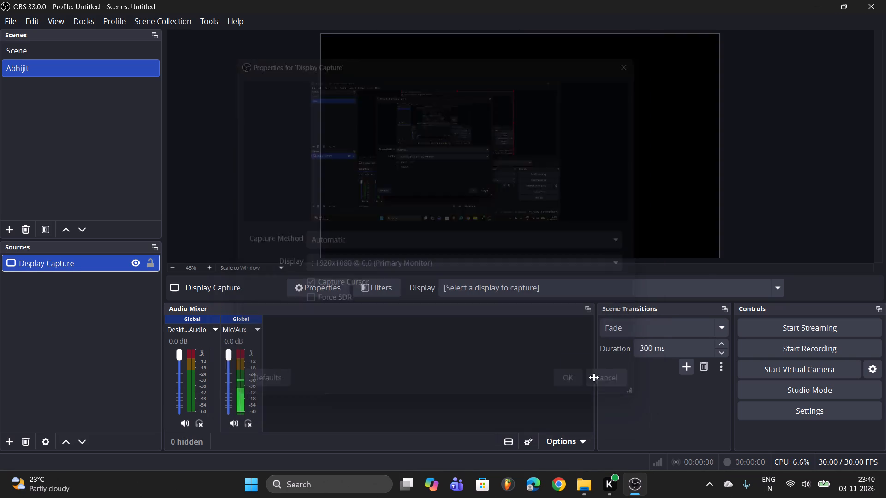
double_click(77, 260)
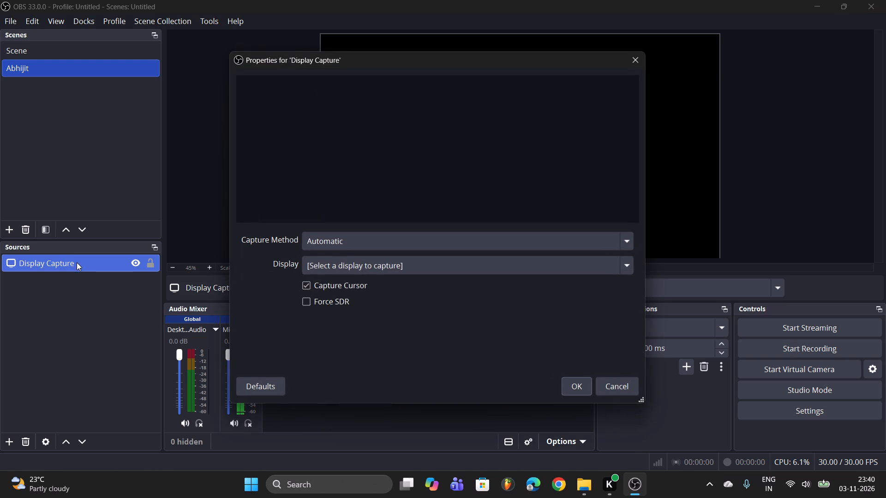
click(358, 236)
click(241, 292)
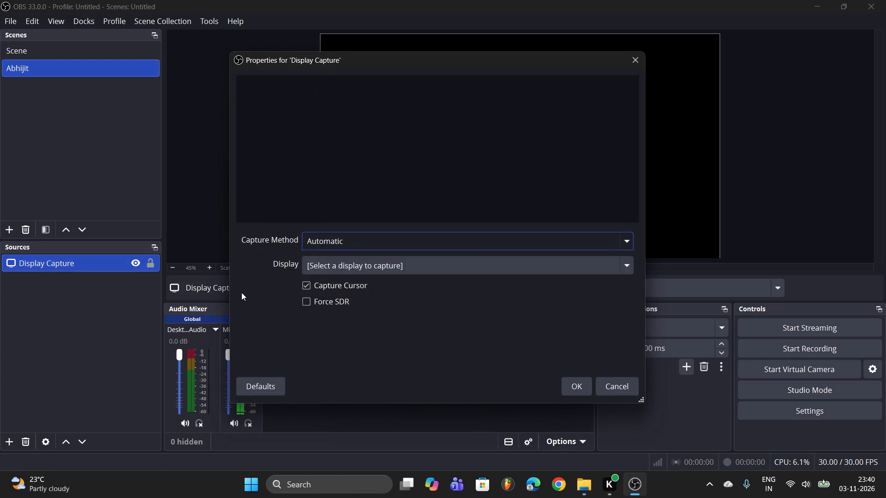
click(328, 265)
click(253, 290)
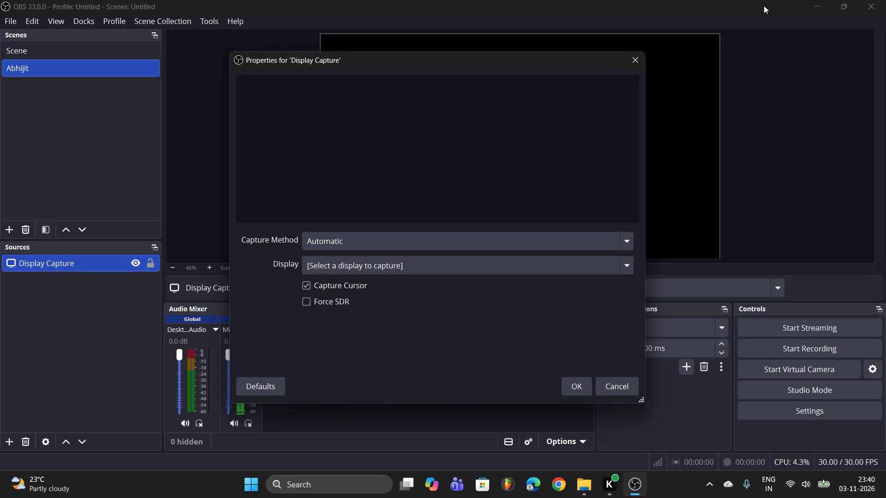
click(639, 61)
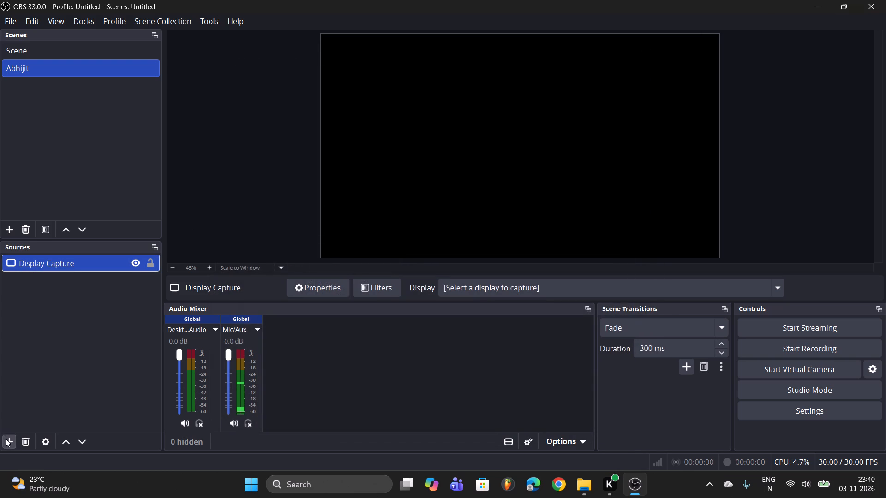
Add a new Audio Input Capture source to the Abhijit scene with Microphone (USB PnP Audio Device) as its device.
click(6, 439)
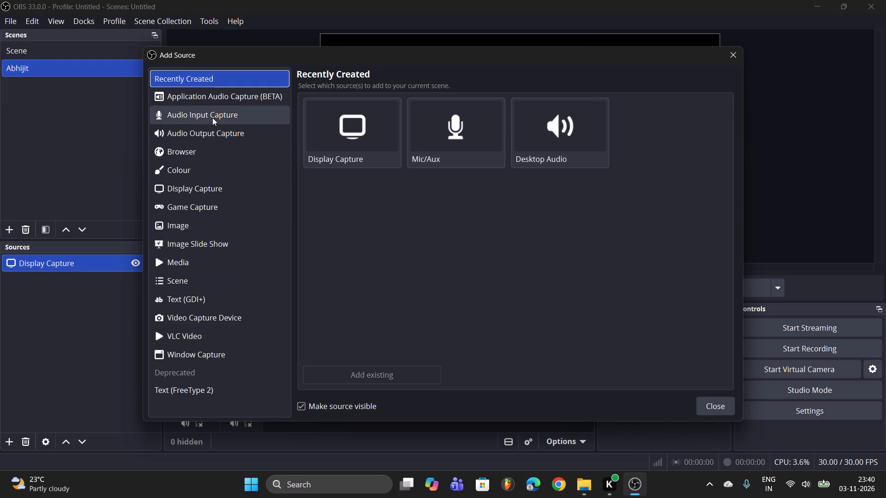
click(220, 130)
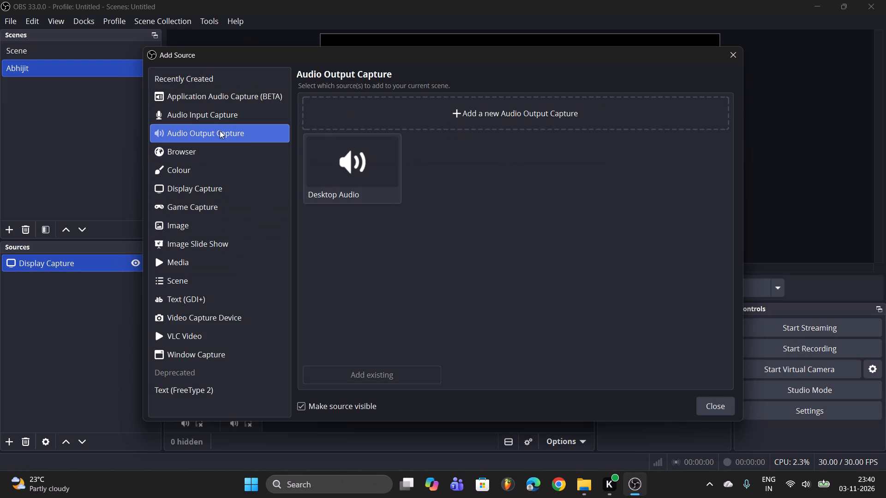
click(217, 107)
double_click(221, 110)
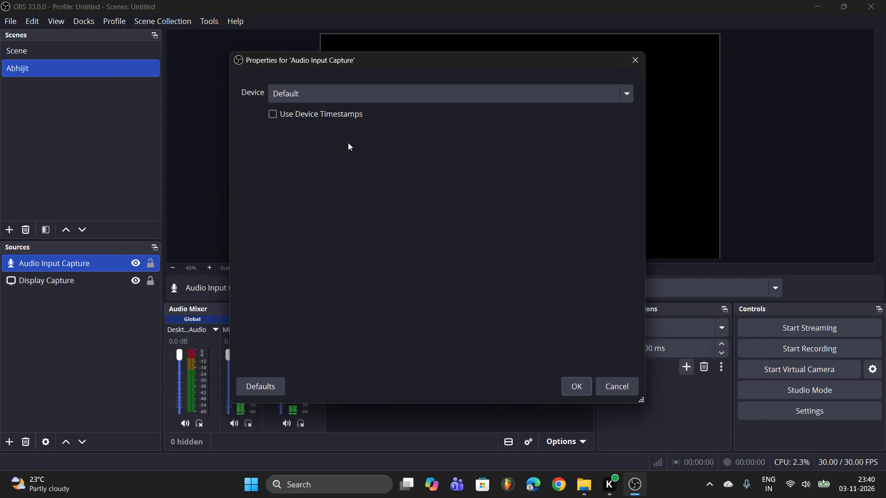
click(333, 96)
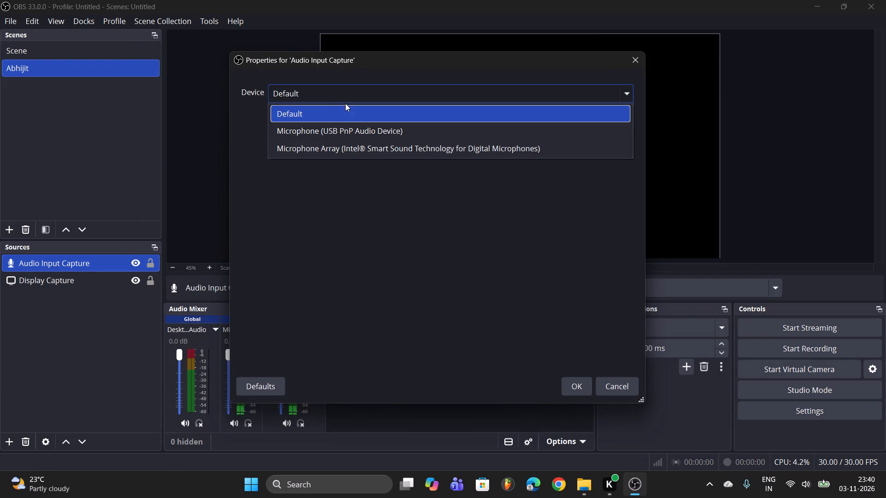
click(393, 131)
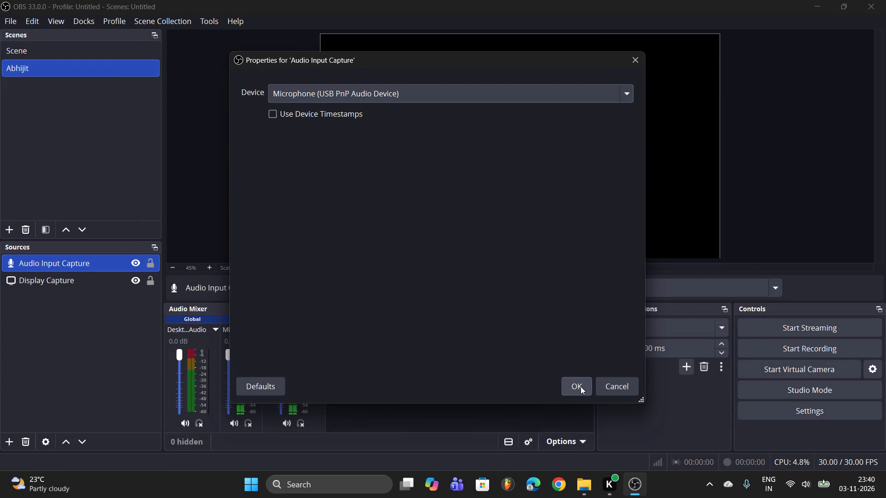
click(581, 386)
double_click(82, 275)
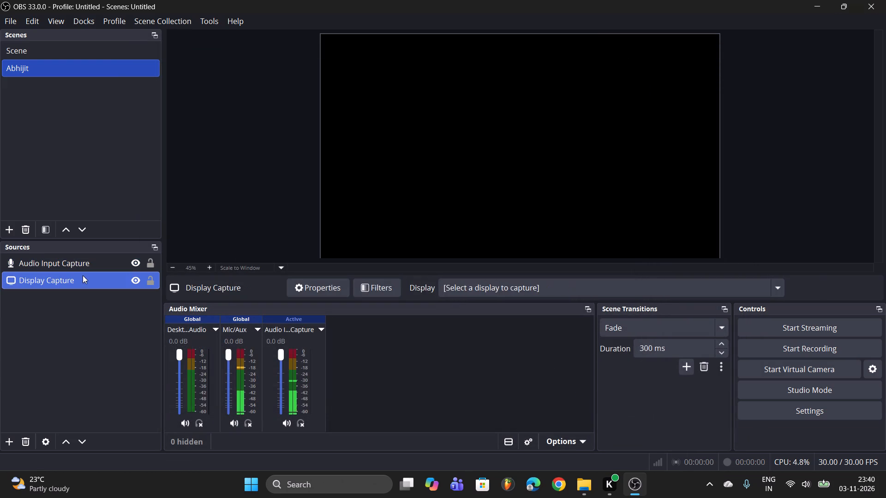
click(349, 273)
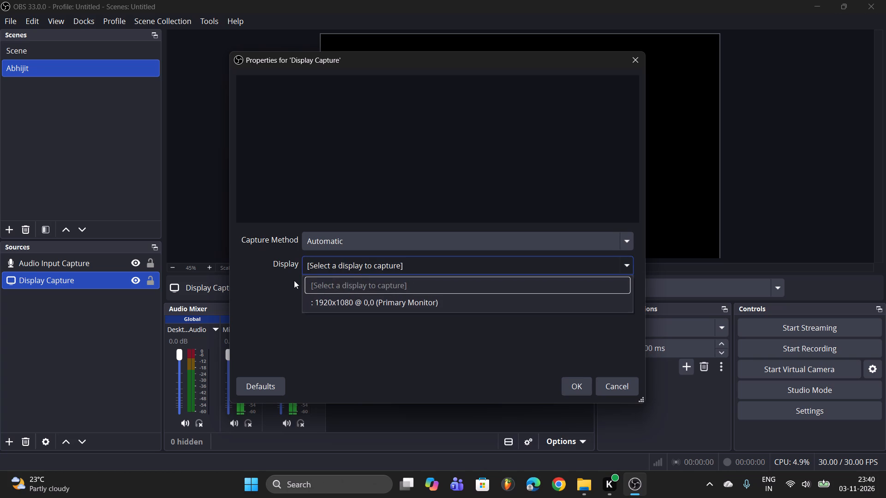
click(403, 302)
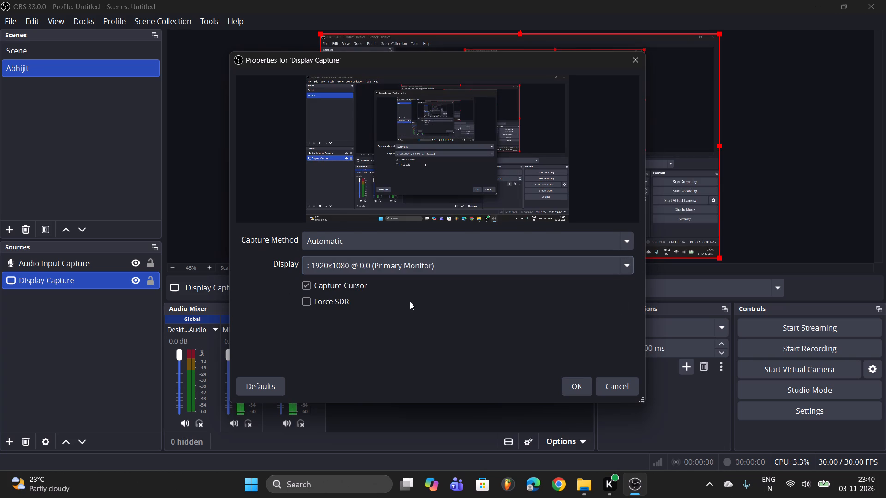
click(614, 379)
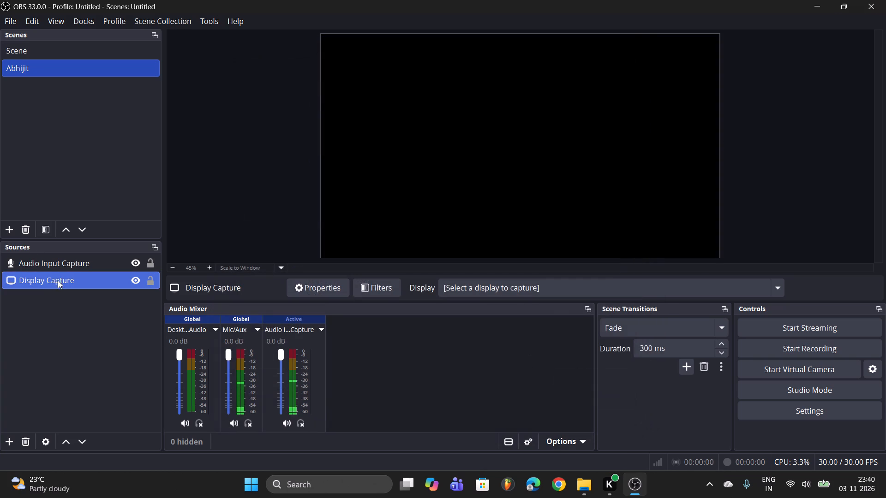
Set the Display Capture source's display to 1920x1080 @ 0,0 (Primary Monitor).
click(59, 280)
double_click(52, 279)
click(316, 267)
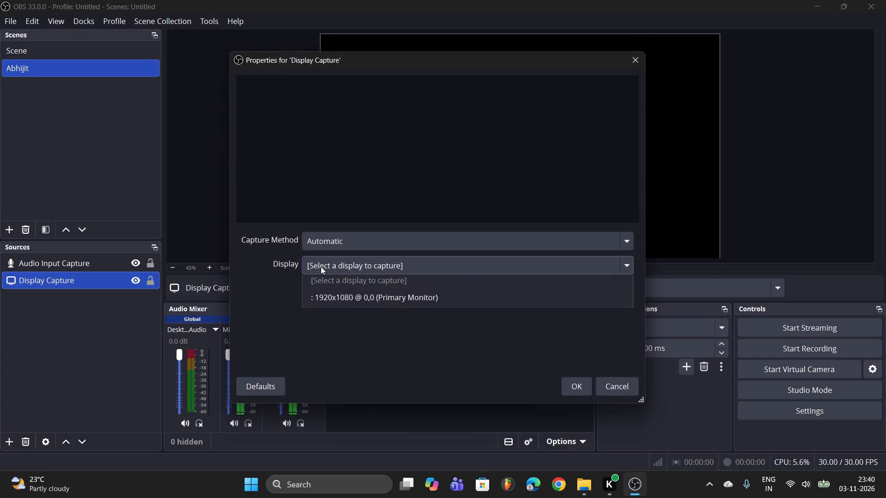
click(361, 301)
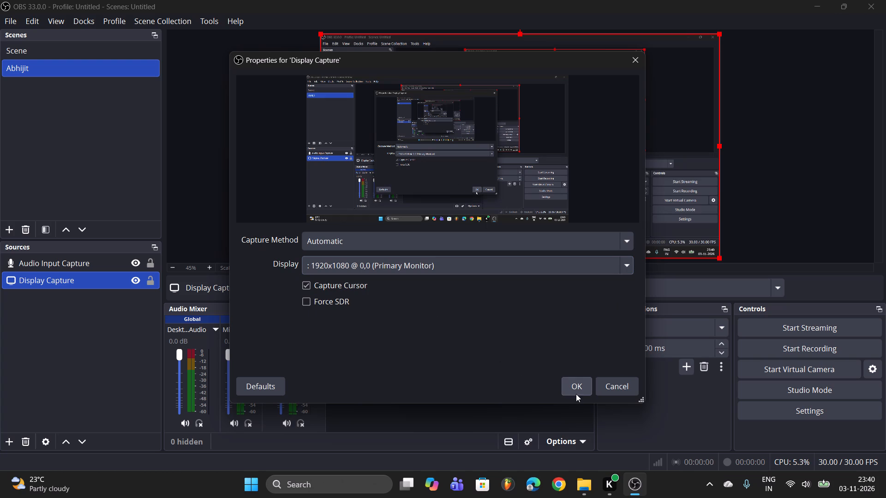
click(577, 391)
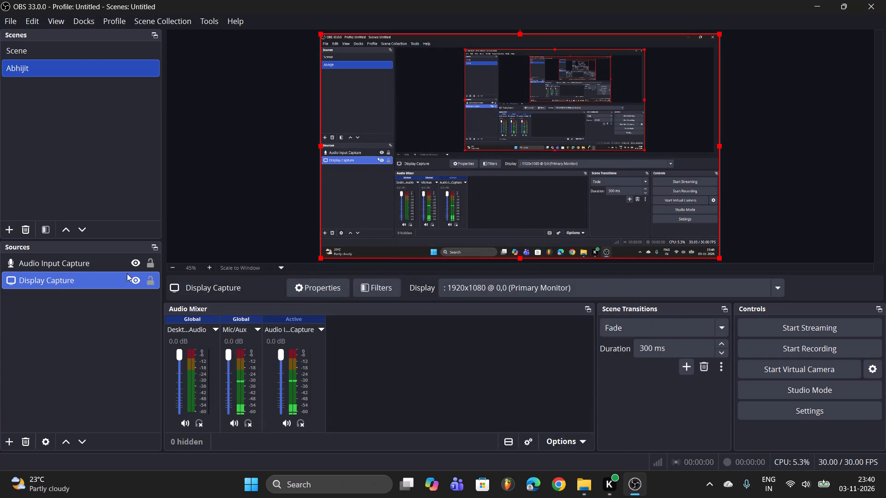
Hide the Display Capture source in the Abhijit scene.
click(133, 276)
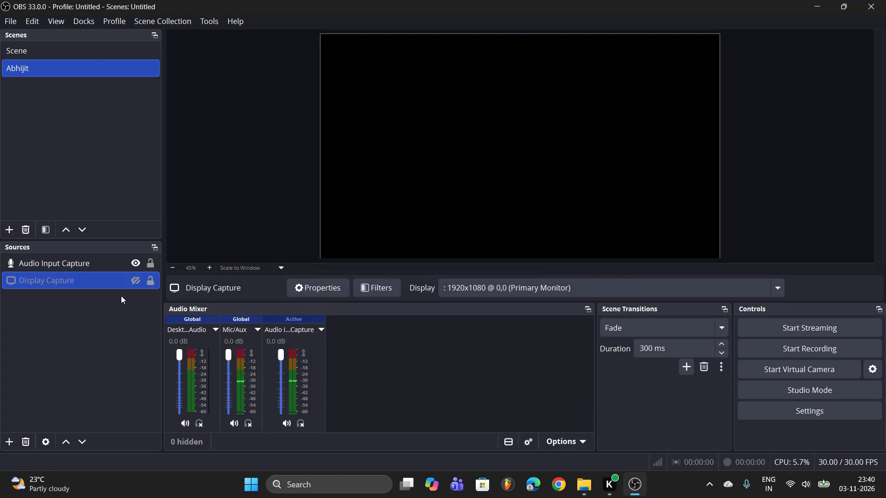
Add a new Window Capture source to the Abhijit scene, keeping the Automatic capture method.
click(13, 445)
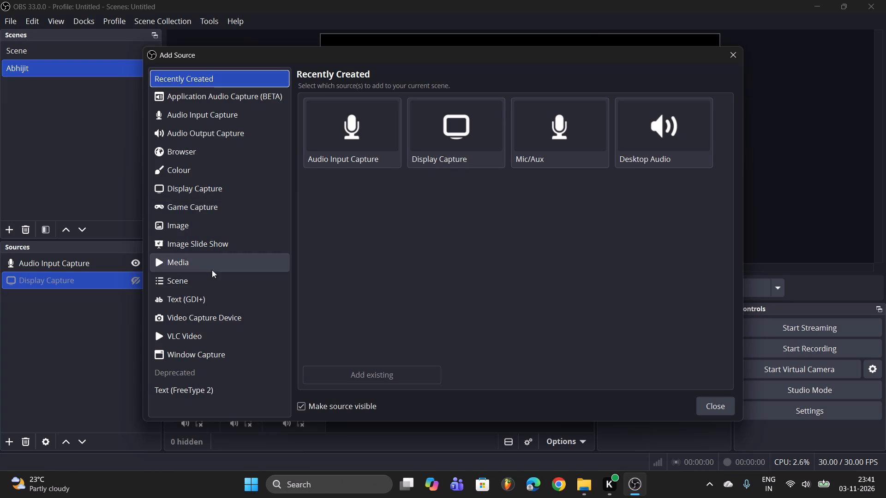
click(205, 356)
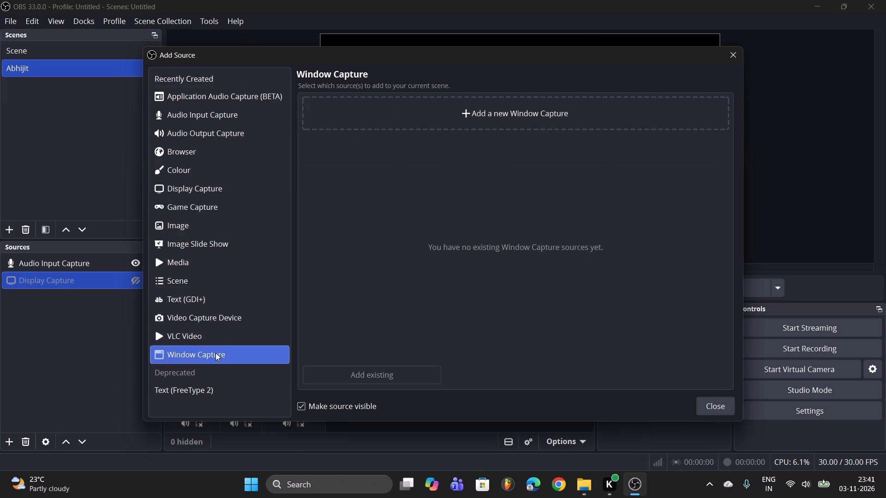
click(471, 116)
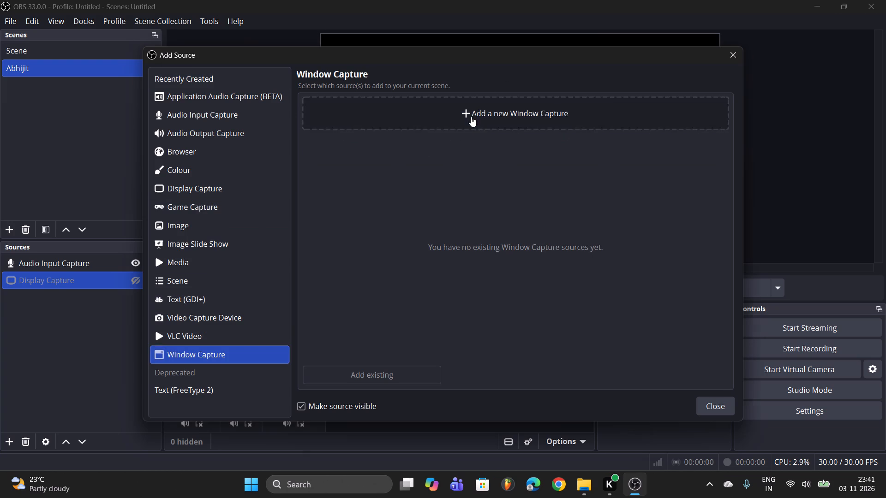
click(396, 230)
click(396, 238)
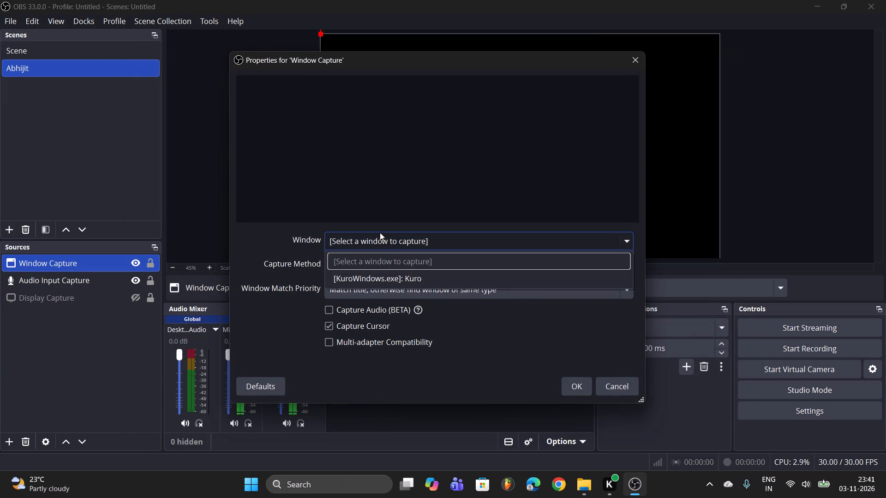
click(254, 237)
click(367, 265)
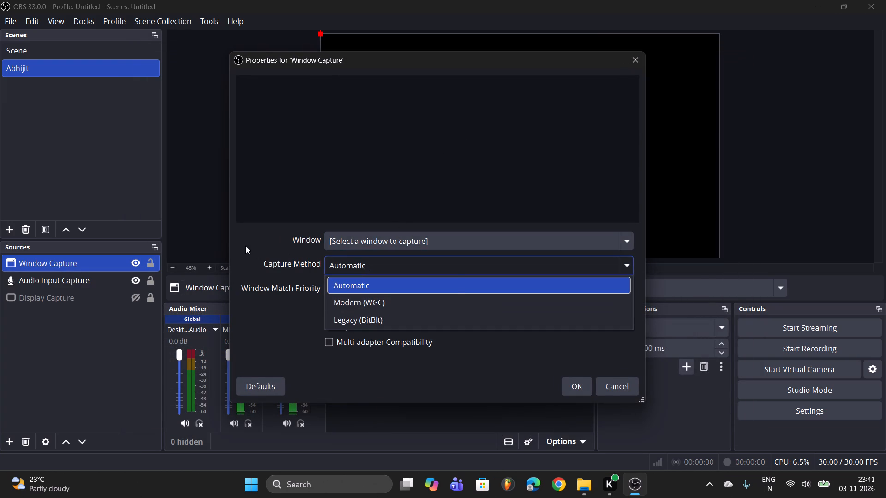
click(245, 245)
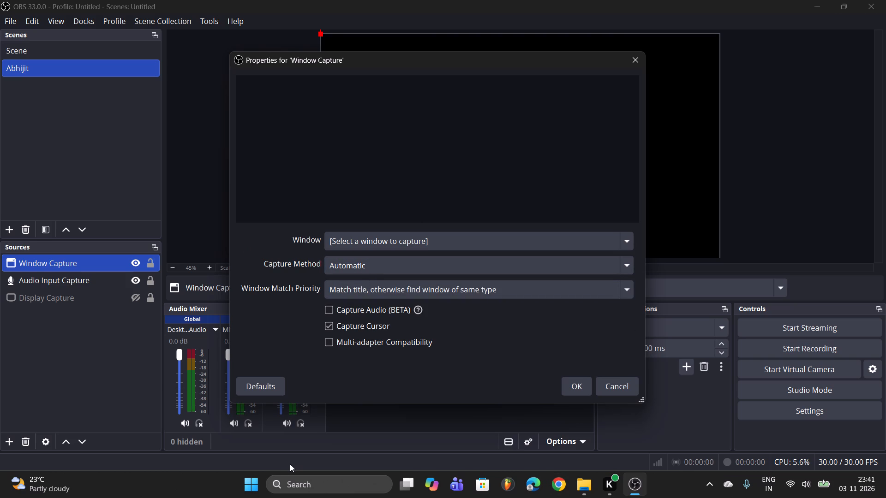
Launch the Brave browser and replace its YouTube tab with a new tab before returning to OBS Studio.
click(257, 473)
scroll(335, 194, down, 3)
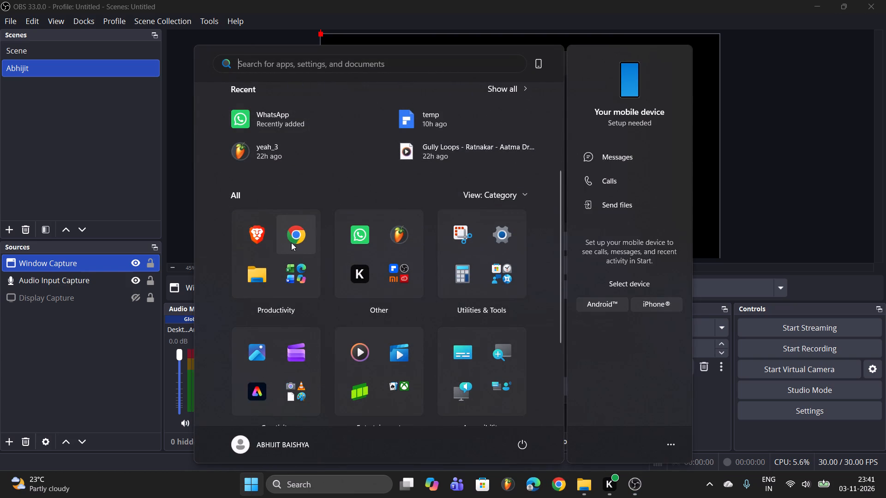
double_click(271, 237)
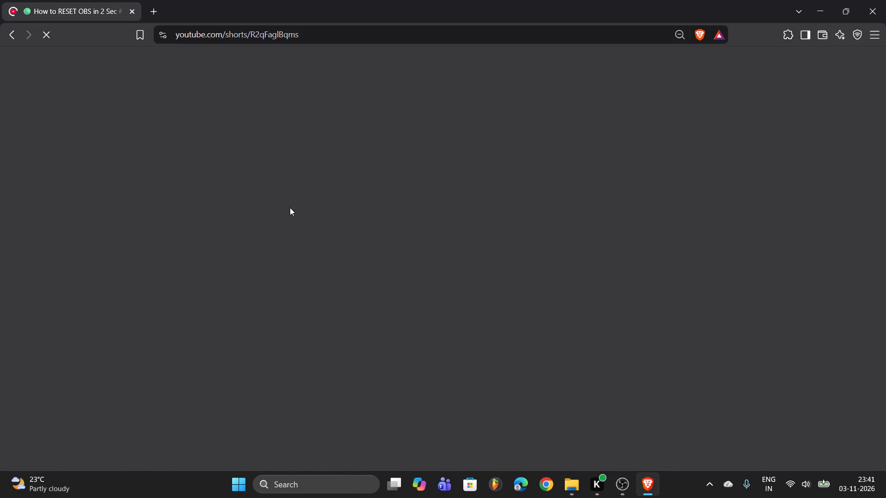
click(152, 0)
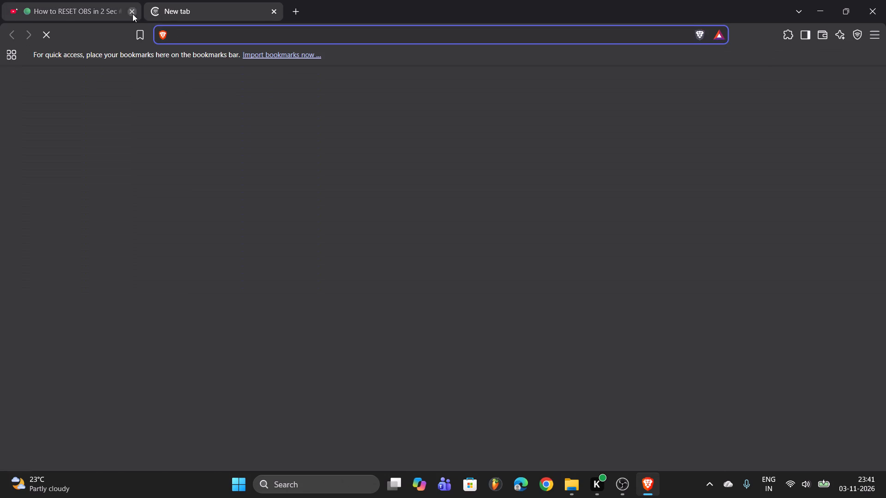
click(132, 10)
key(alt+Tab)
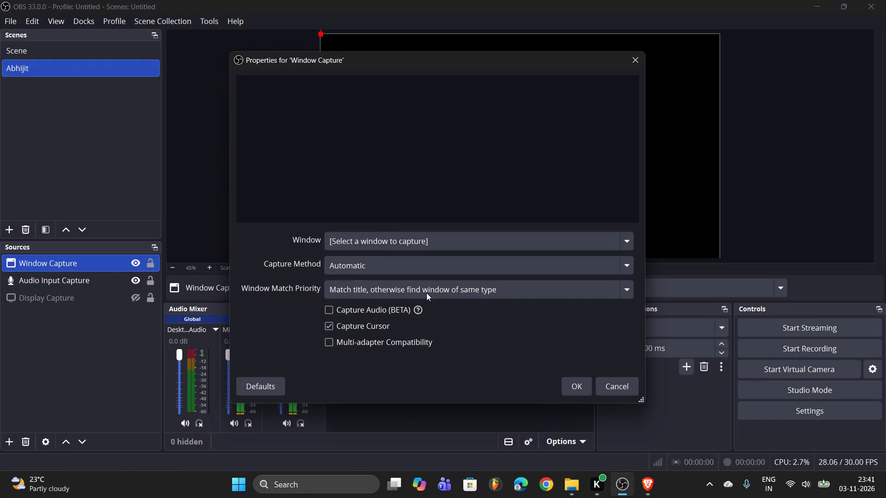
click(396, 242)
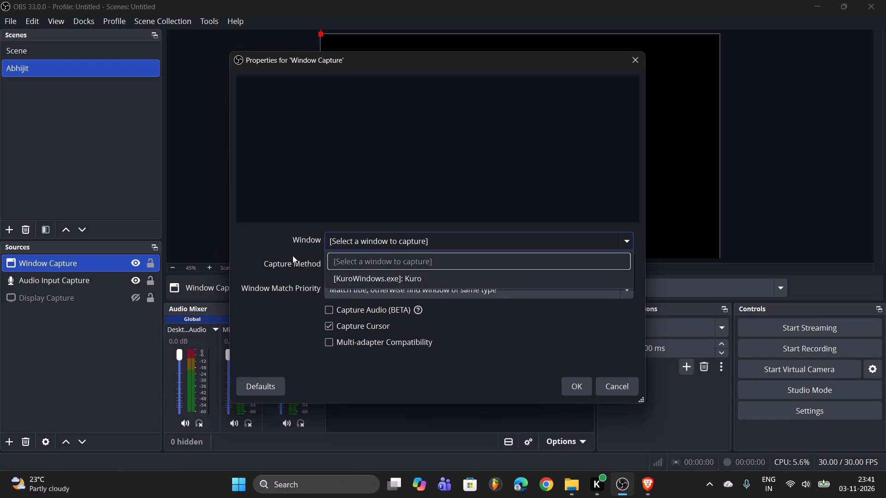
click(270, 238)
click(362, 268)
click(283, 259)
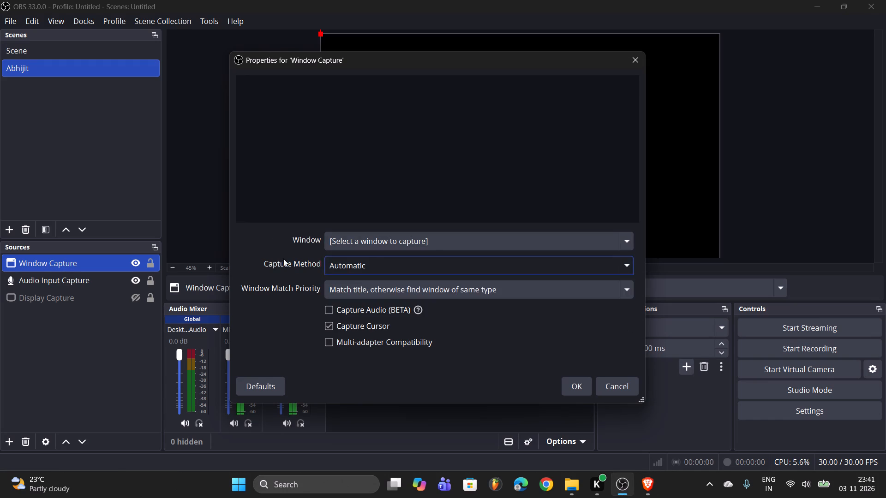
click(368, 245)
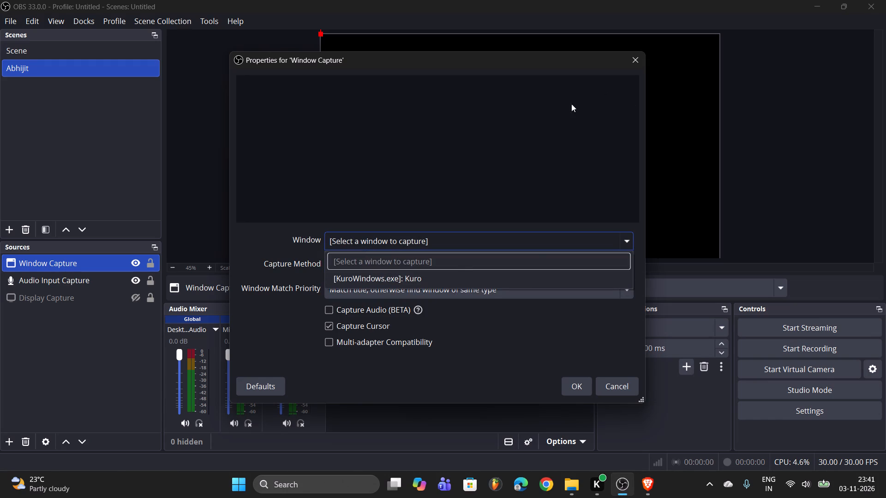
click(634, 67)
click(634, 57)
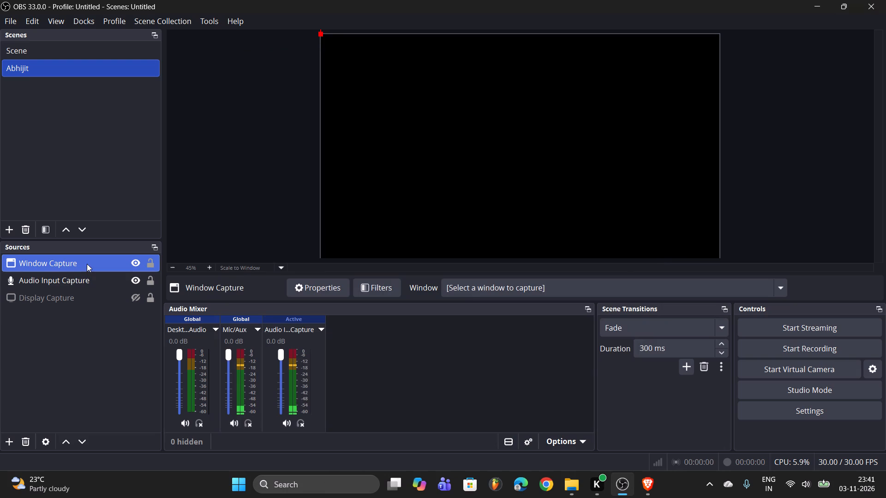
Set the Window Capture source's window to [brave.exe]: New tab - Brave.
double_click(87, 264)
click(419, 239)
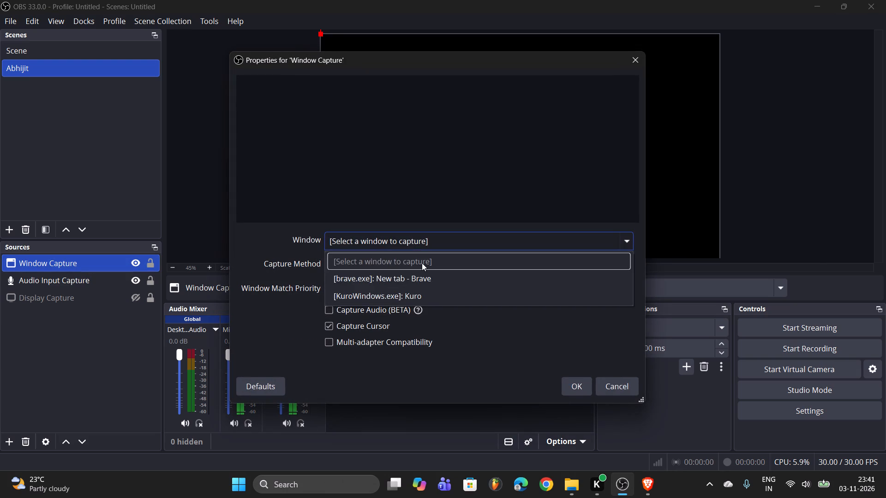
click(418, 274)
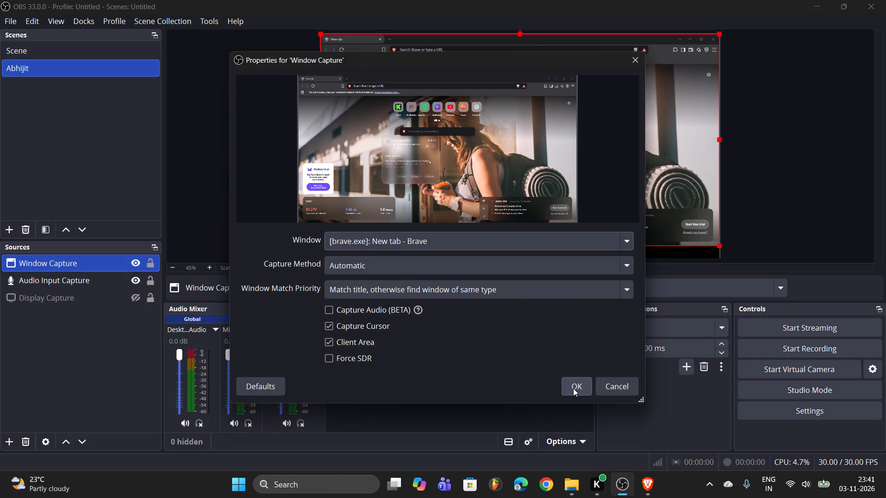
click(575, 388)
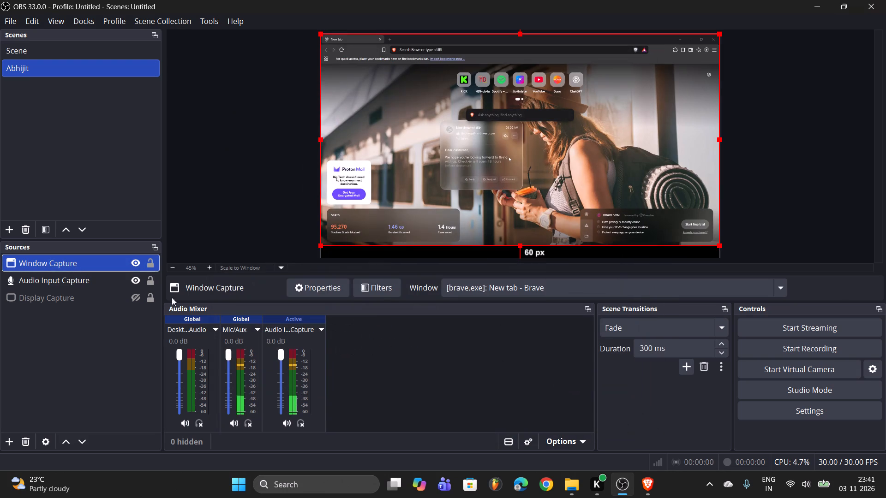
Hide the Audio Input Capture source in the Abhijit scene.
click(84, 279)
click(84, 278)
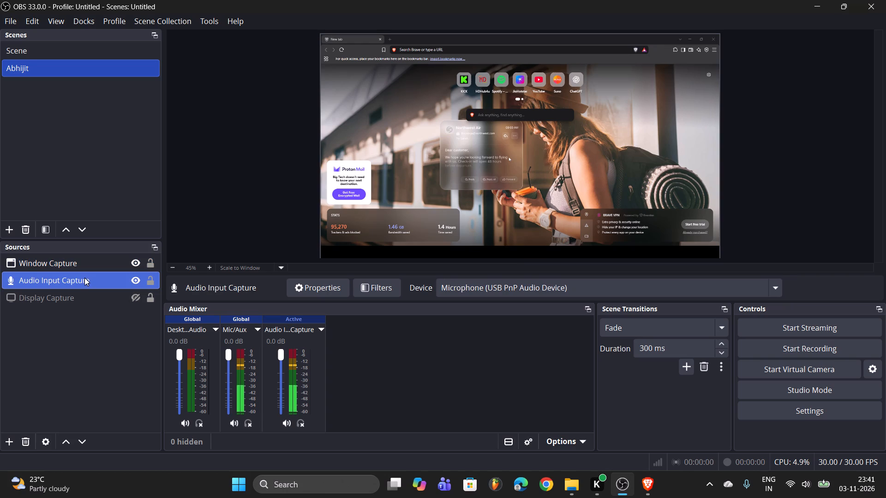
click(85, 269)
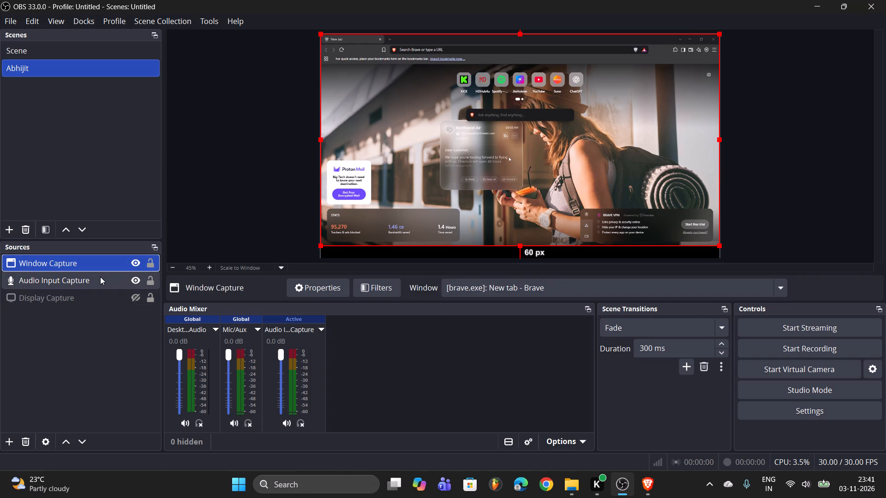
click(132, 278)
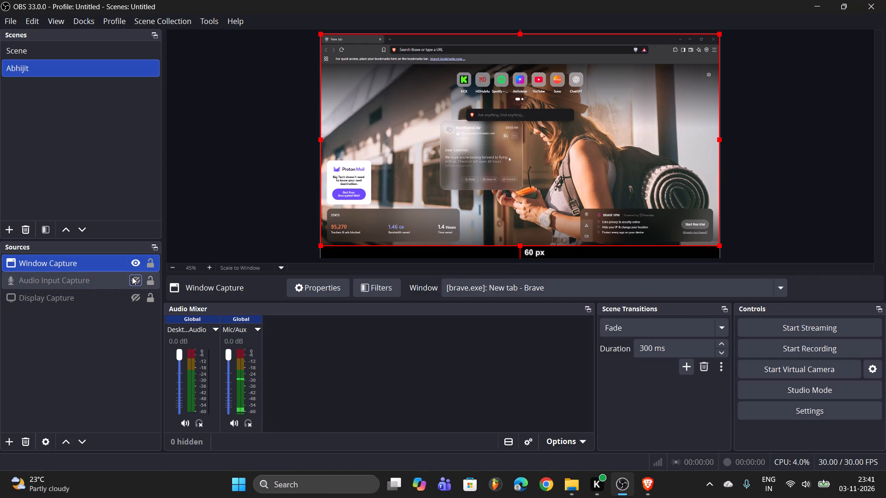
click(132, 277)
click(132, 276)
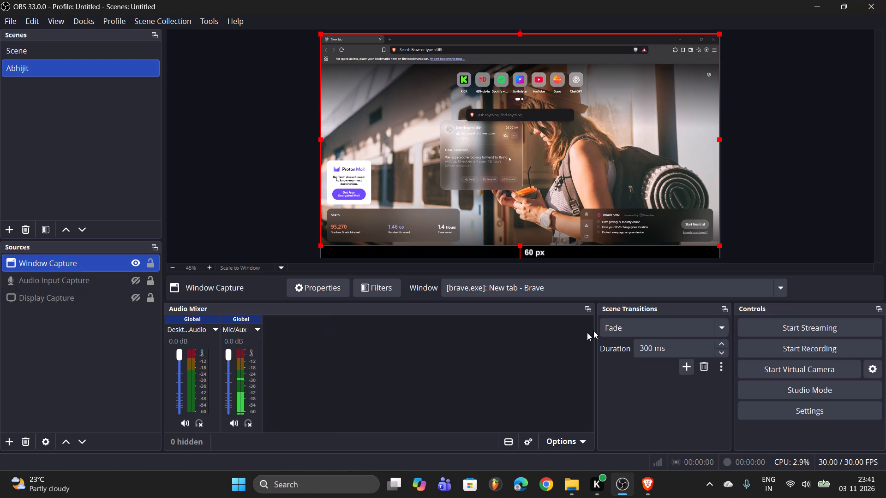
Switch to the Brave browser and open YouTube from the new tab page's shortcuts.
click(643, 481)
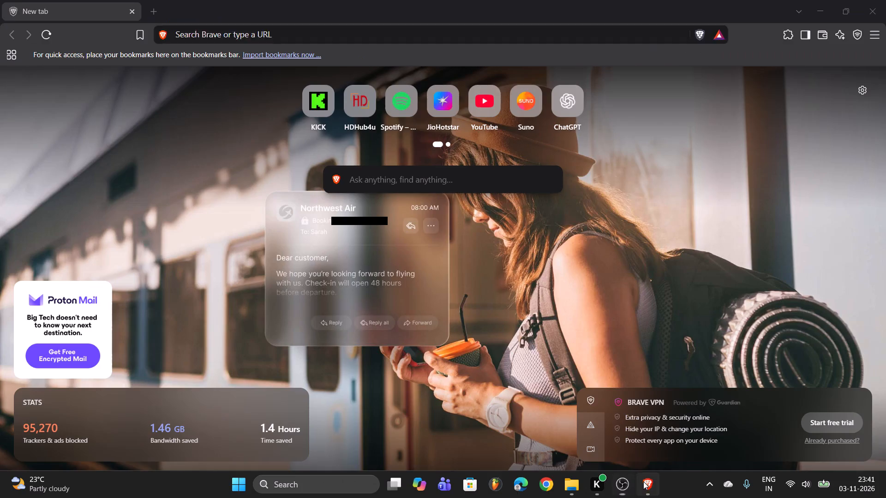
click(467, 98)
scroll(467, 91, up, 2)
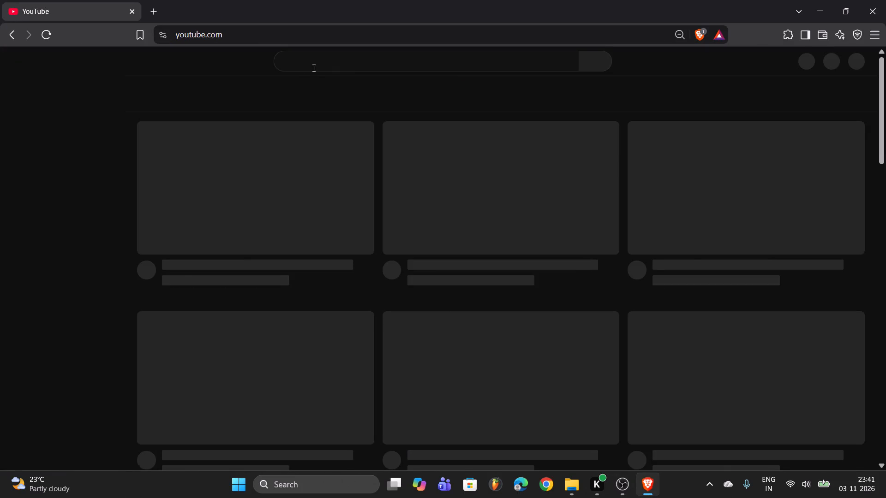
Search YouTube for "how to reaction yt video on obs".
click(317, 60)
text(how)
key(space)
text(to)
key(space)
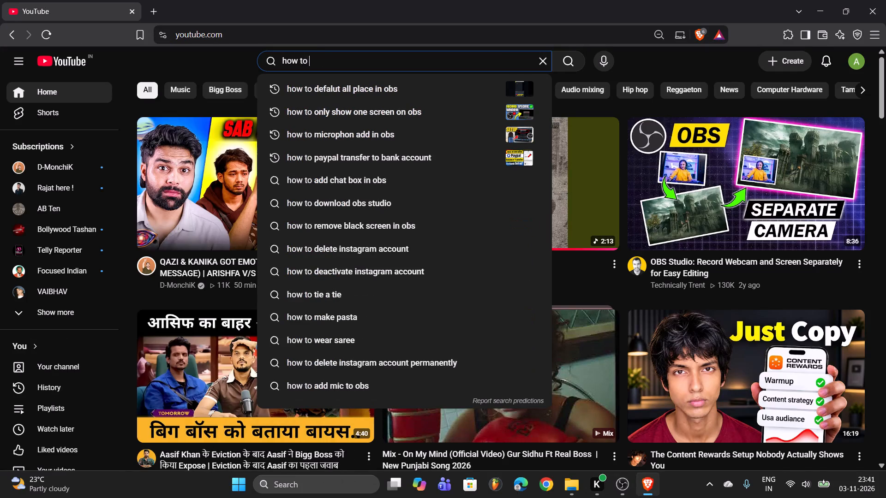
text(reaction)
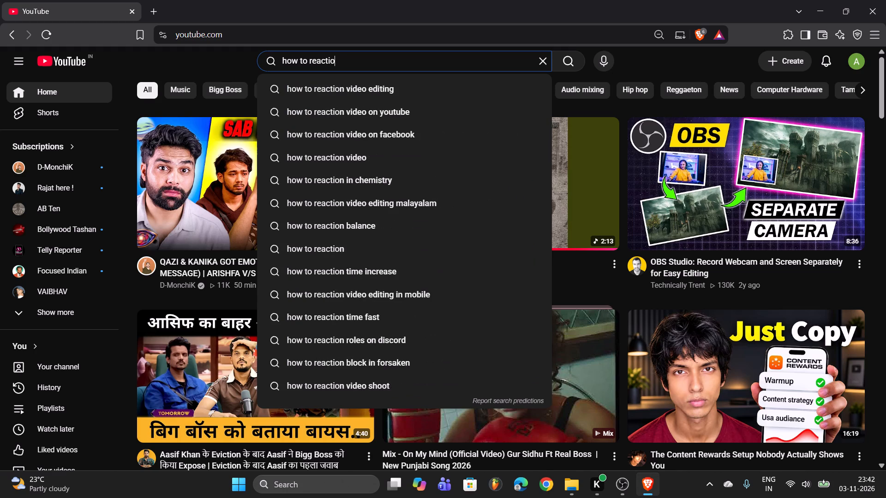
key(space)
key(v)
key(BackSpace)
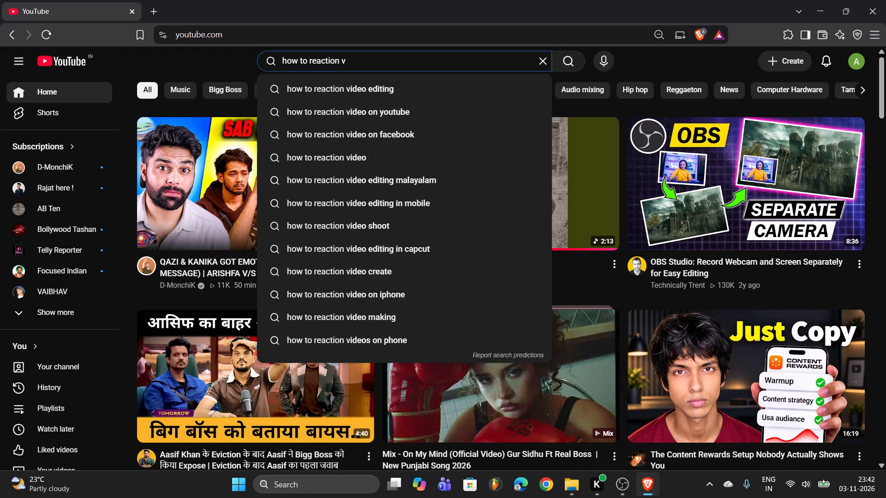
text(yt)
key(space)
text(video on obs)
key(Return)
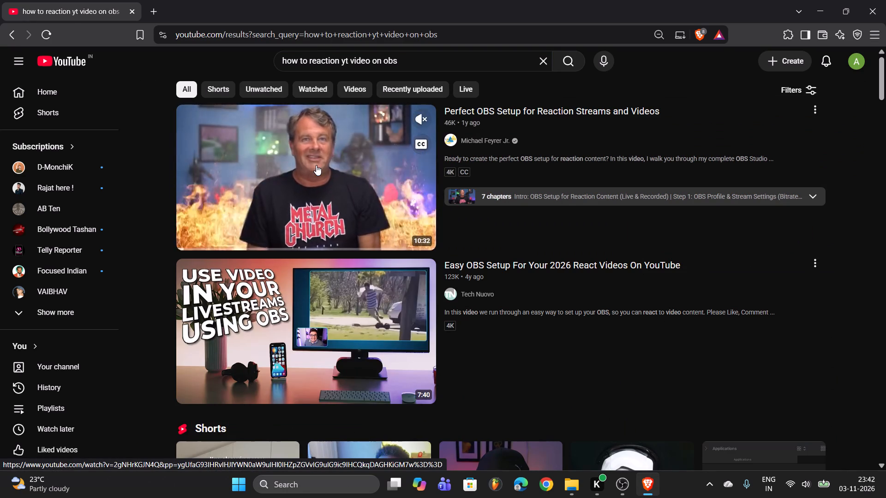
Open the video "Perfect OBS Setup for Reaction Streams and Videos" and skim forward through its setup steps to the Draw plugin chapter.
click(316, 165)
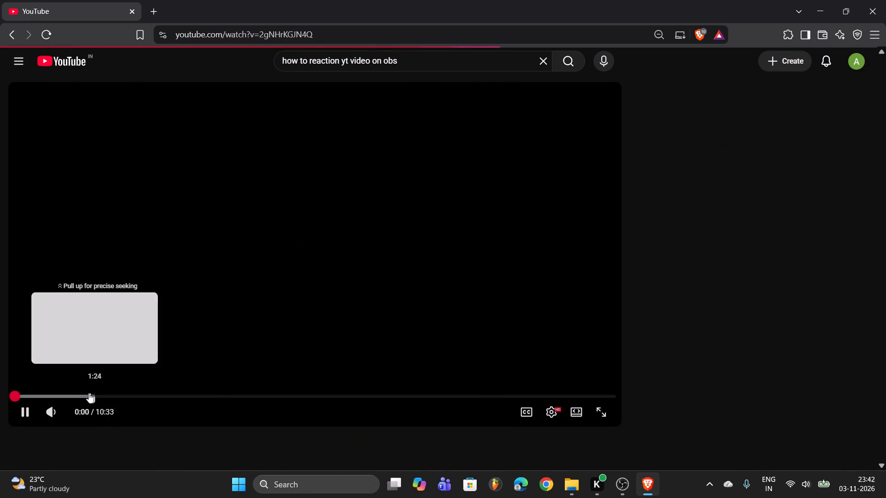
click(55, 390)
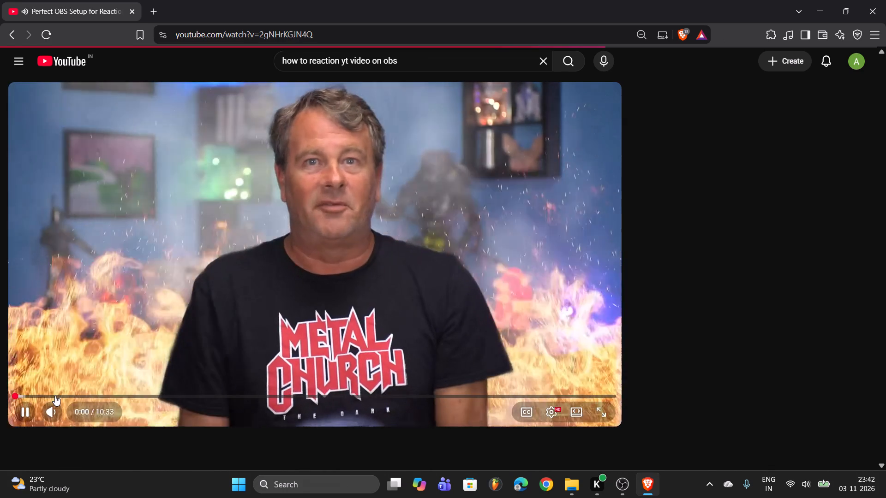
click(60, 398)
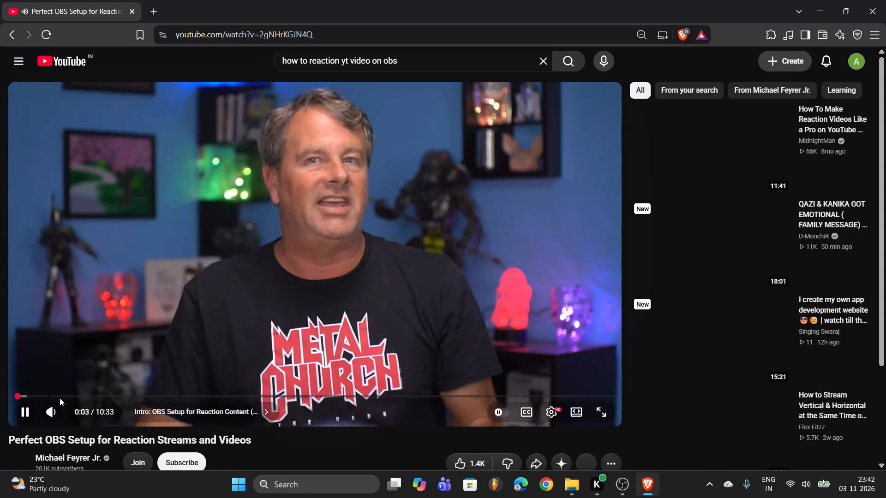
click(54, 394)
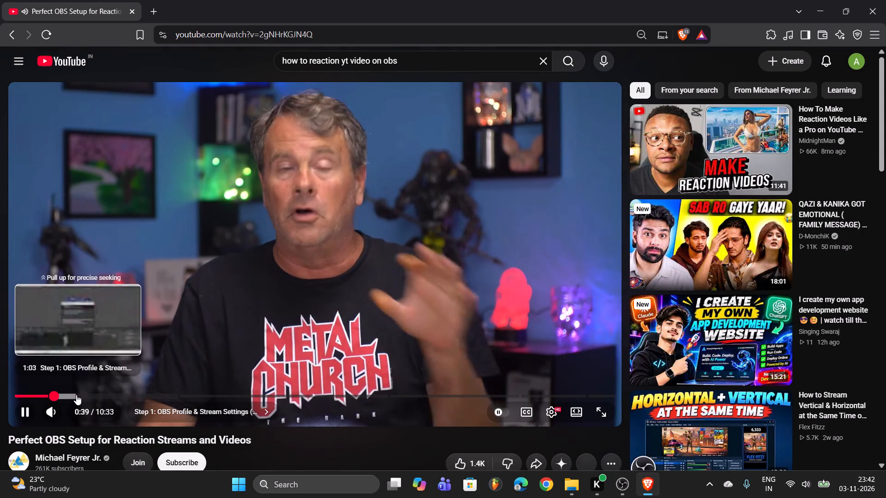
click(85, 395)
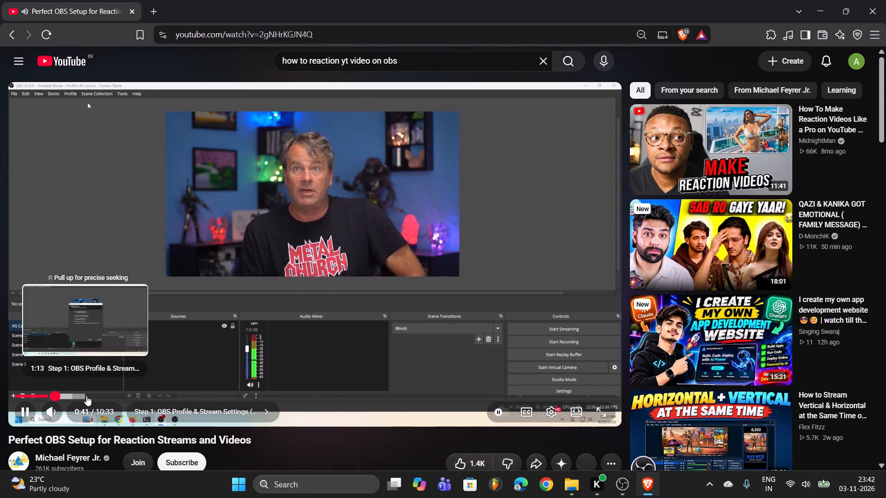
click(120, 395)
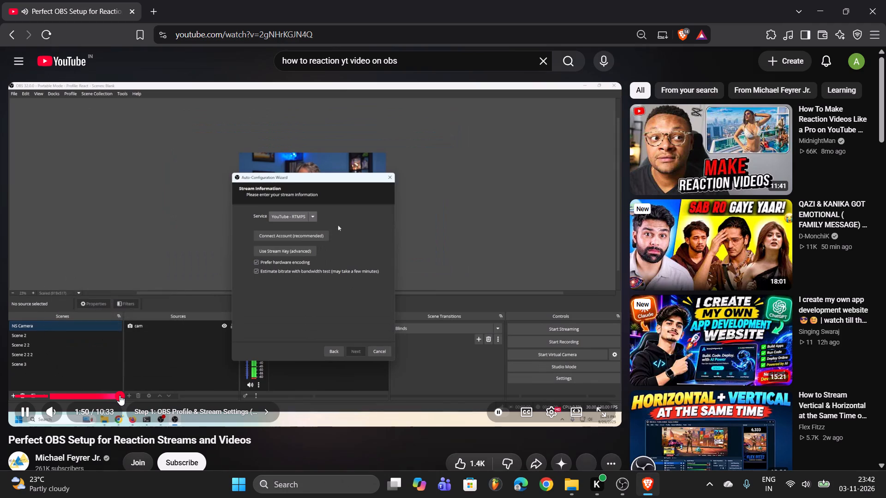
click(152, 398)
click(187, 398)
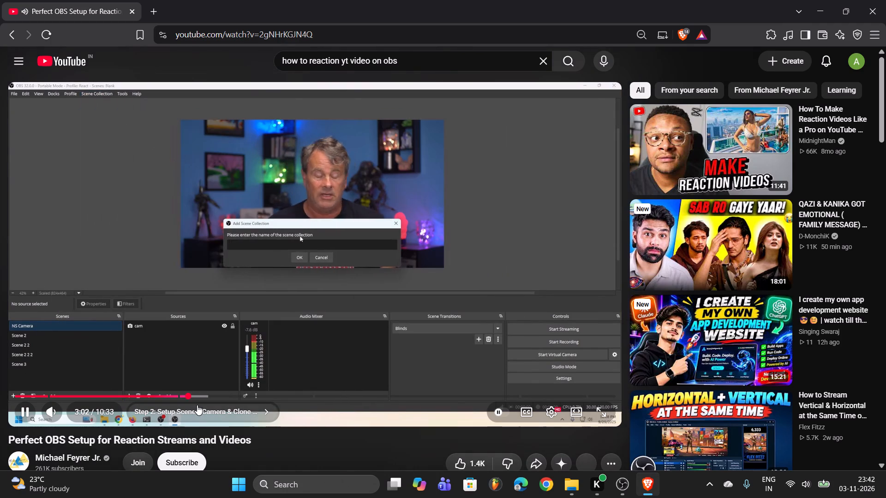
click(205, 397)
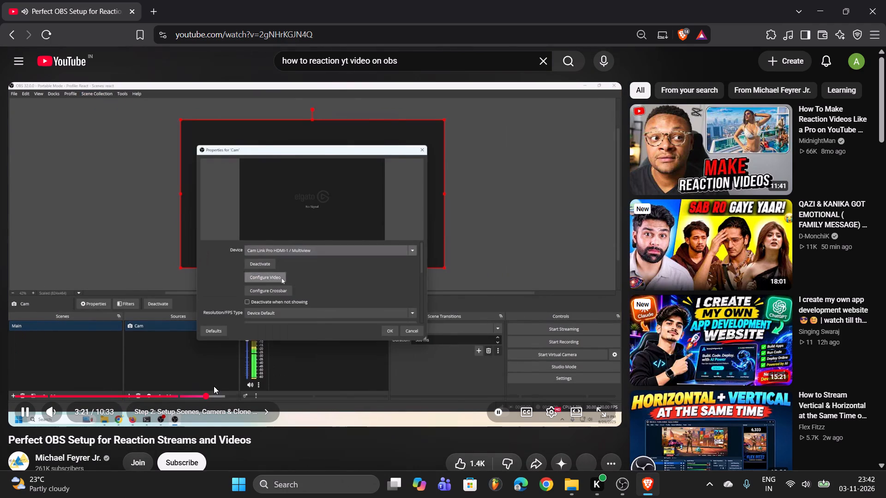
click(234, 397)
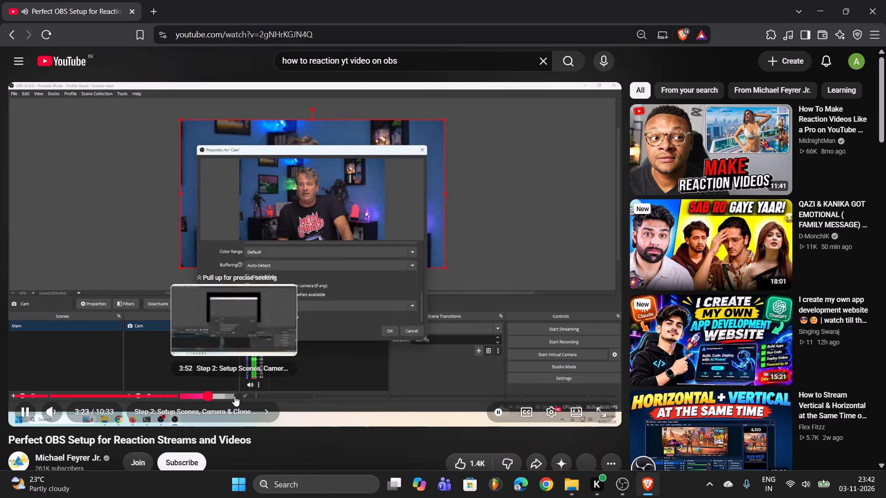
click(263, 394)
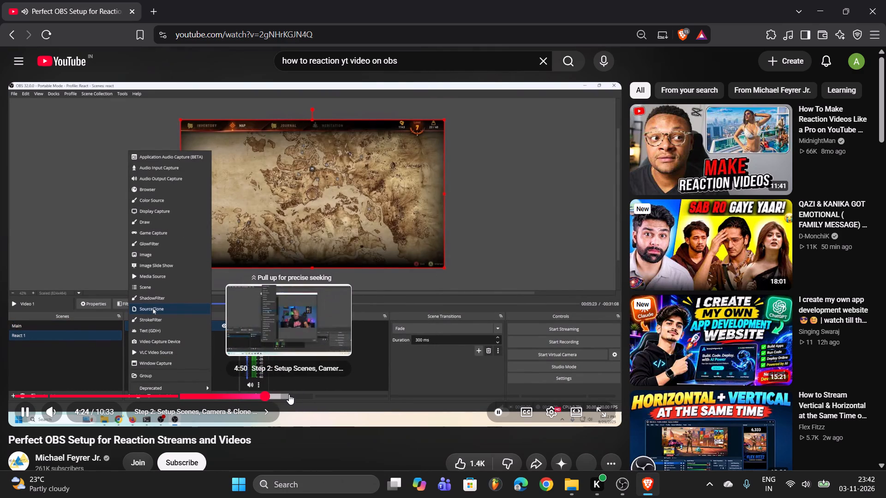
click(289, 392)
click(334, 389)
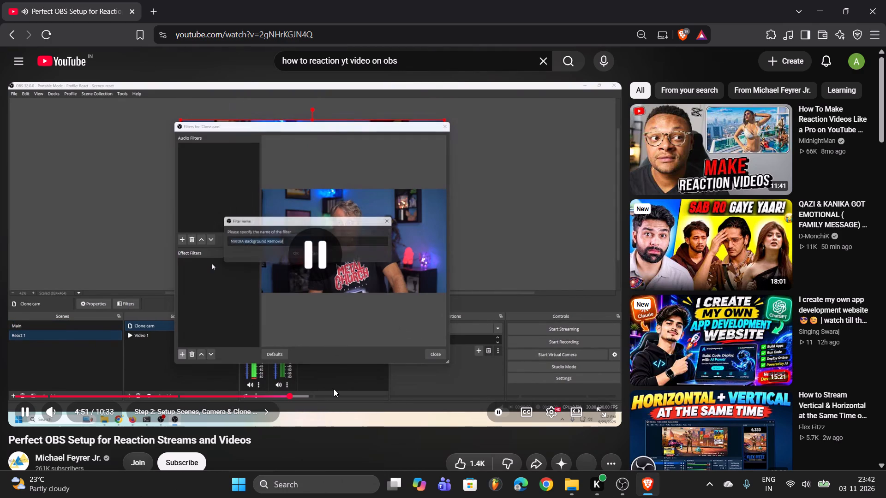
click(387, 316)
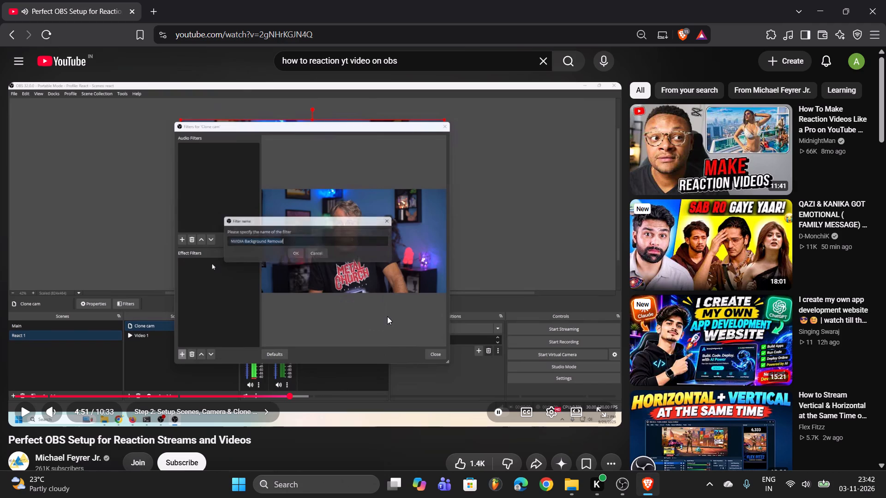
click(321, 398)
click(325, 393)
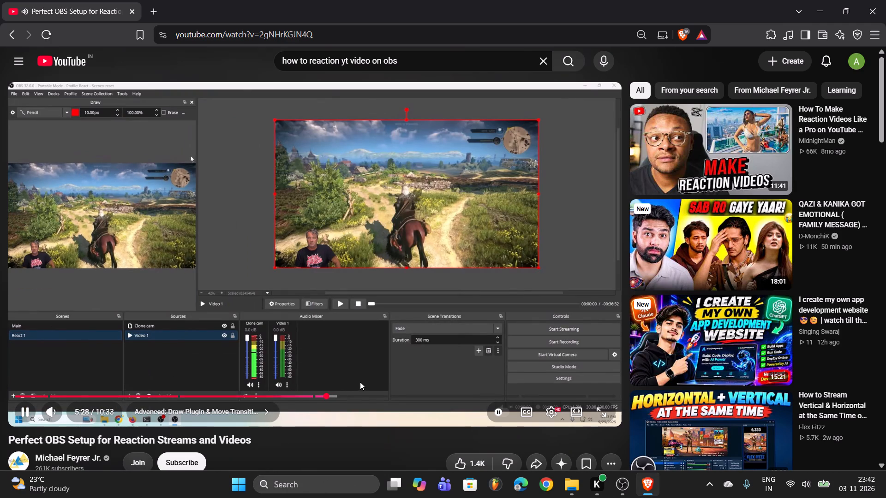
Go back through the tutorial and re-examine its profile and stream settings chapter and its scene and camera setup chapter.
click(251, 396)
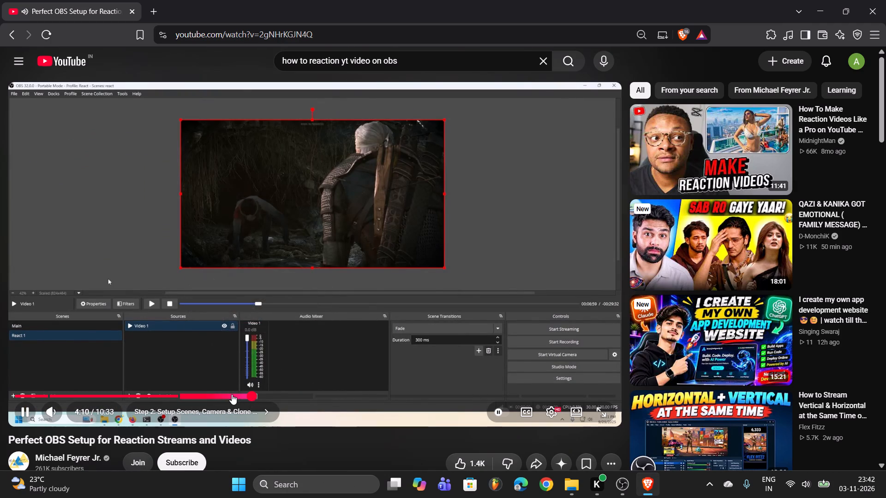
double_click(232, 394)
click(201, 389)
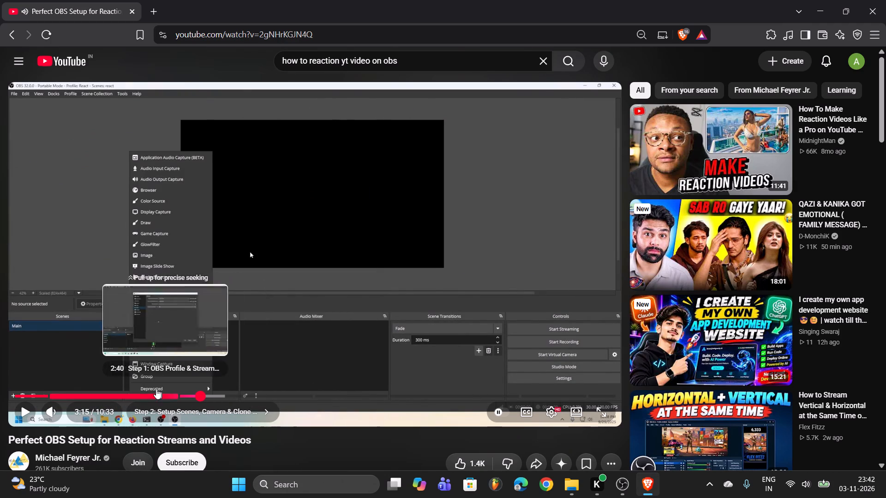
click(138, 391)
click(111, 387)
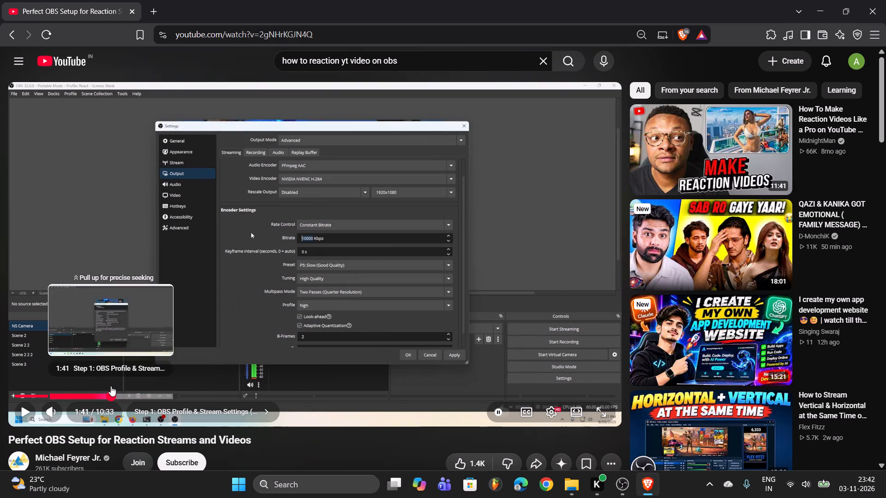
click(293, 303)
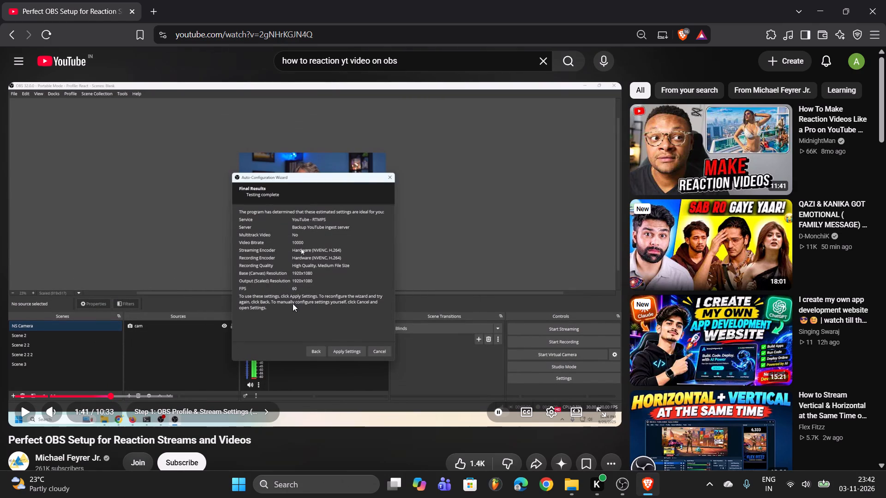
click(138, 395)
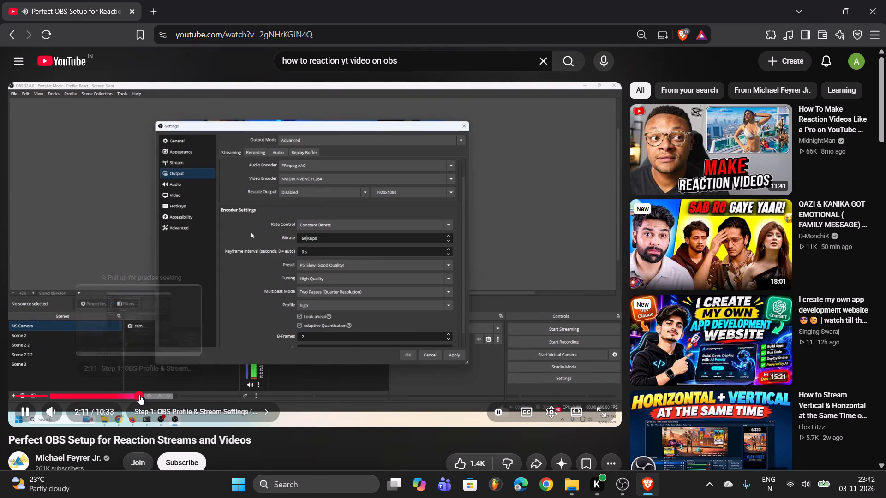
click(188, 388)
click(195, 351)
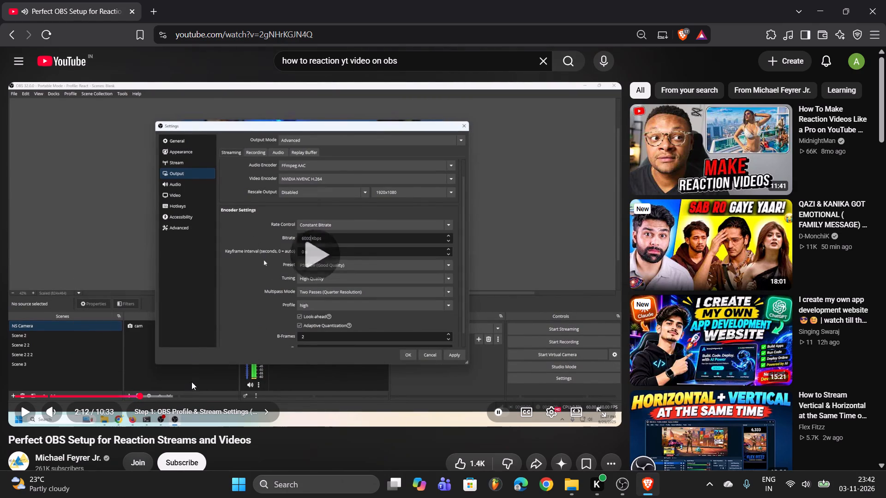
click(174, 396)
click(229, 388)
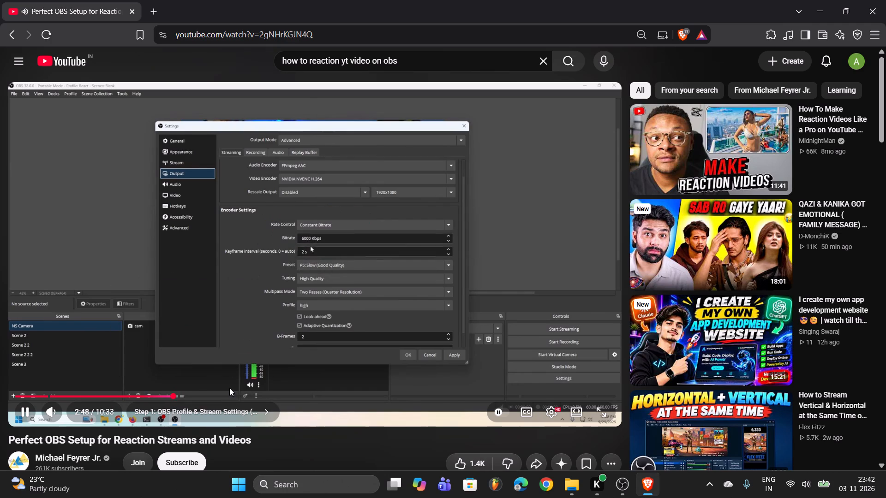
click(230, 395)
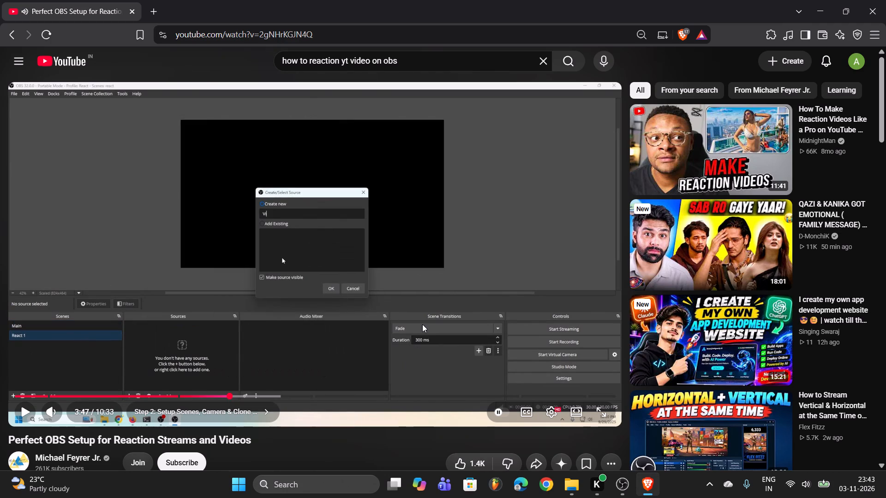
click(423, 324)
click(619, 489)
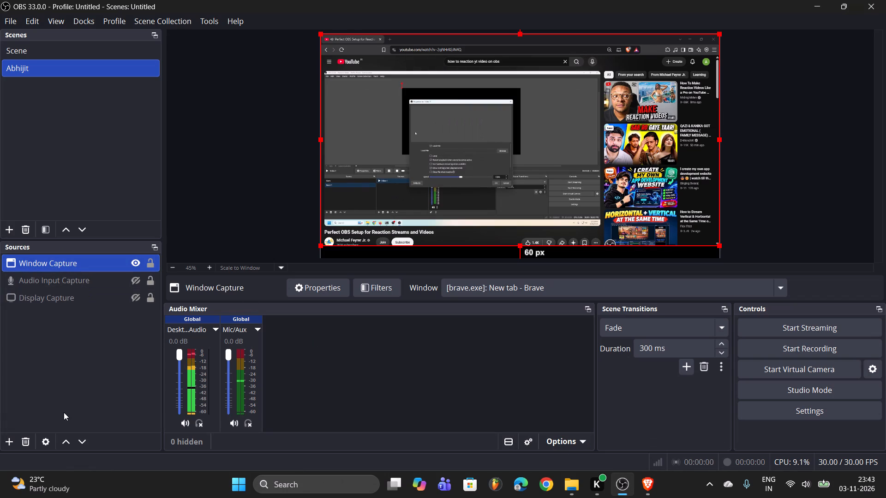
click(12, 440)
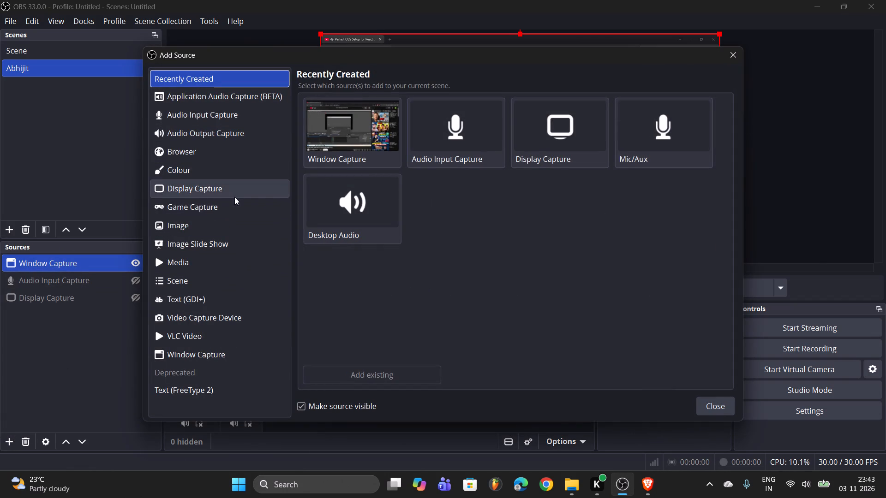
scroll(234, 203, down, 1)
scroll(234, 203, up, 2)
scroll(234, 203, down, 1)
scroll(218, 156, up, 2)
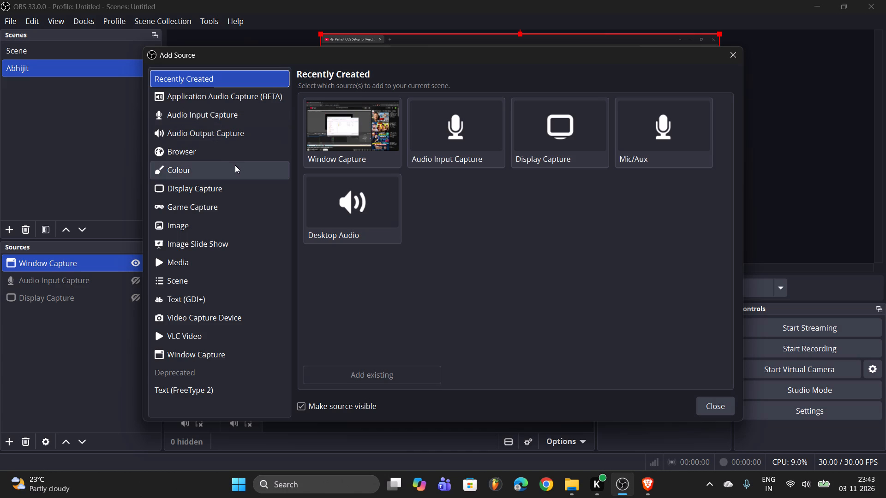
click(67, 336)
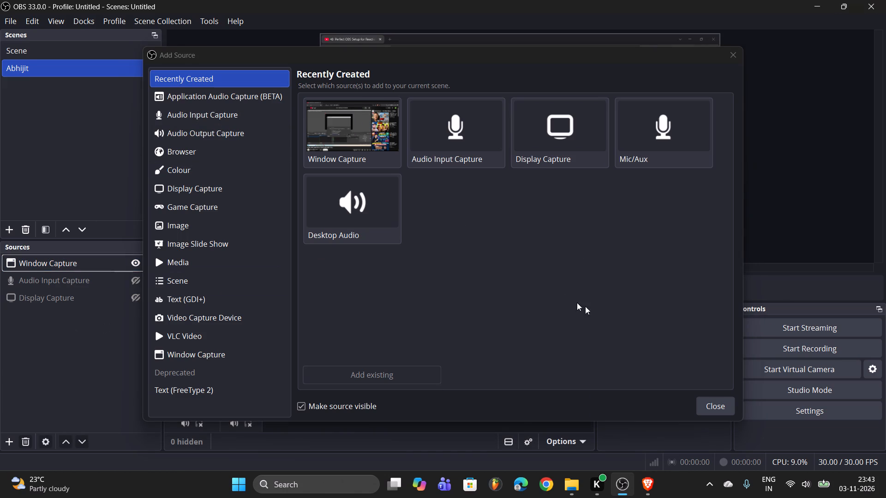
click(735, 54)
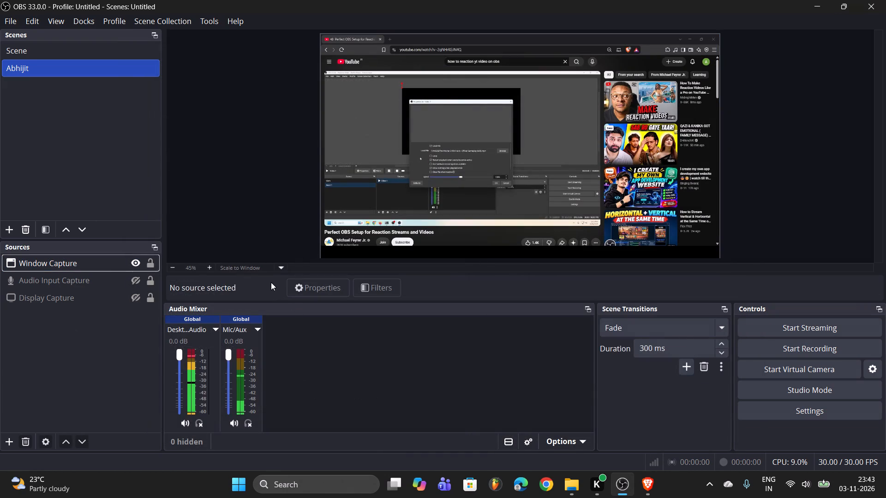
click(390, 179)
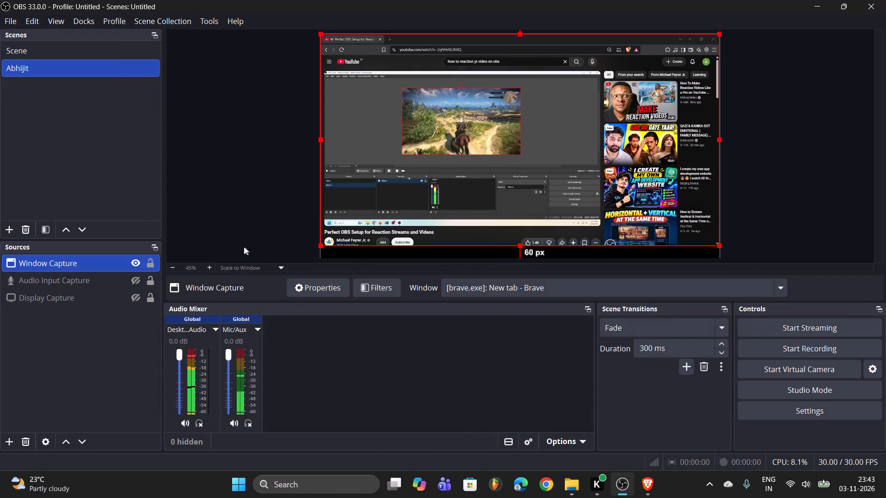
Switch to Brave and skim the tutorial's scene, camera and clone setup chapter forward to about 5:10, pausing there.
key(alt+Tab)
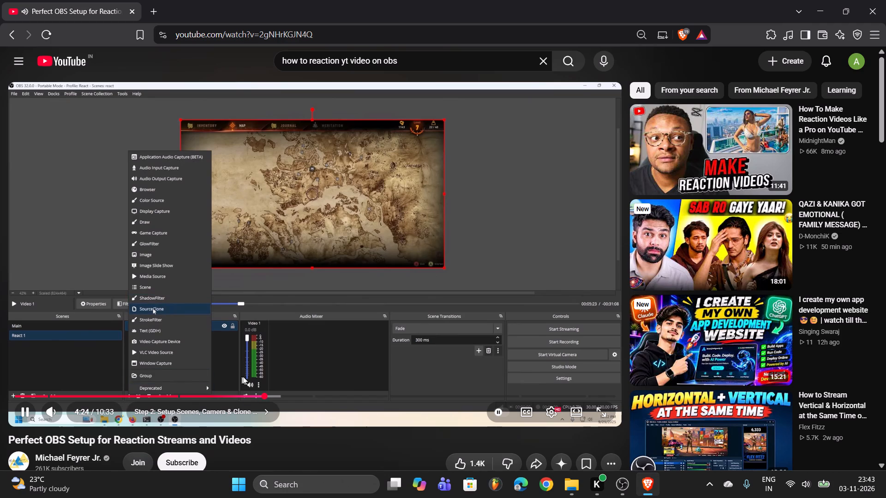
click(269, 388)
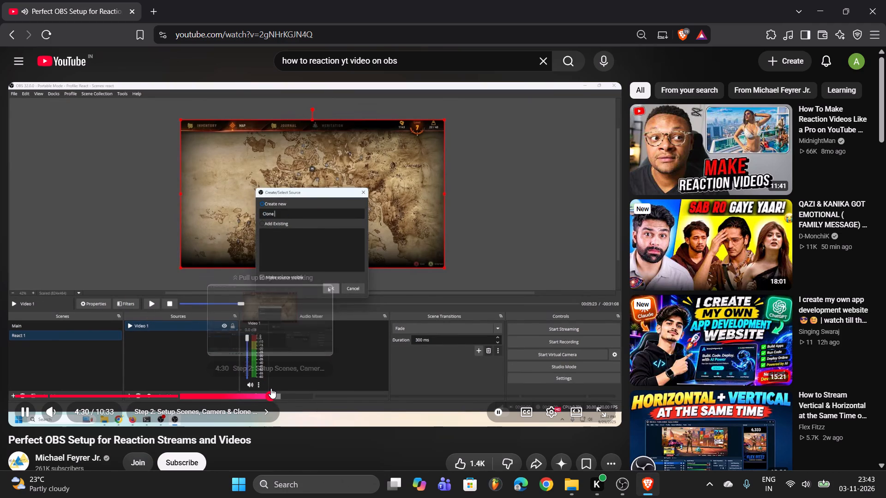
click(277, 389)
click(287, 389)
click(305, 391)
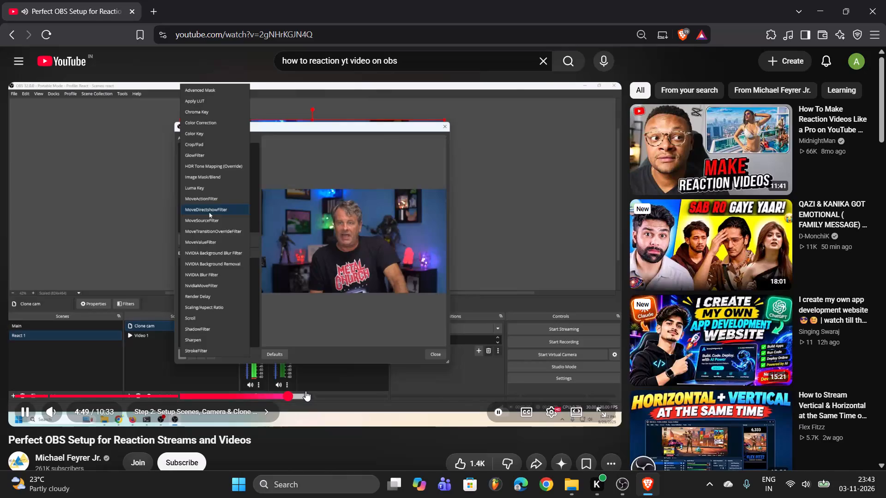
click(328, 285)
click(330, 276)
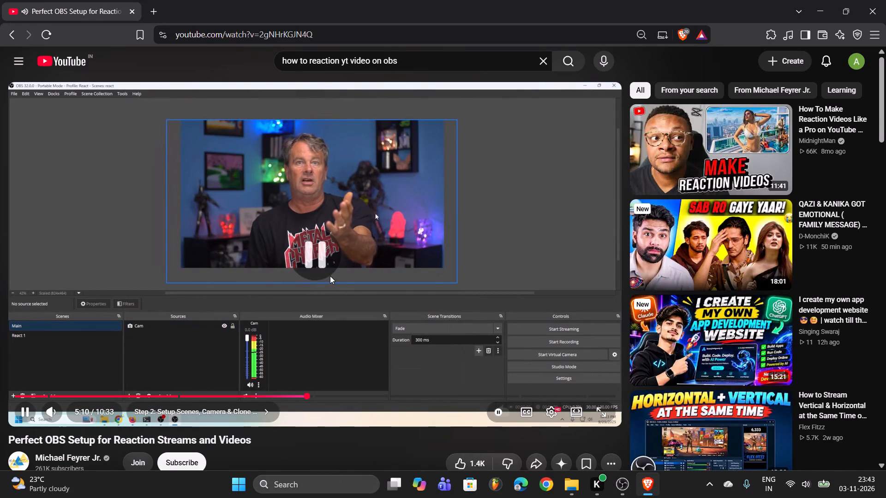
Switch to OBS Studio and add a new Video Capture Device source using the XiaoMi Webcam with the device default resolution.
key(alt+Tab)
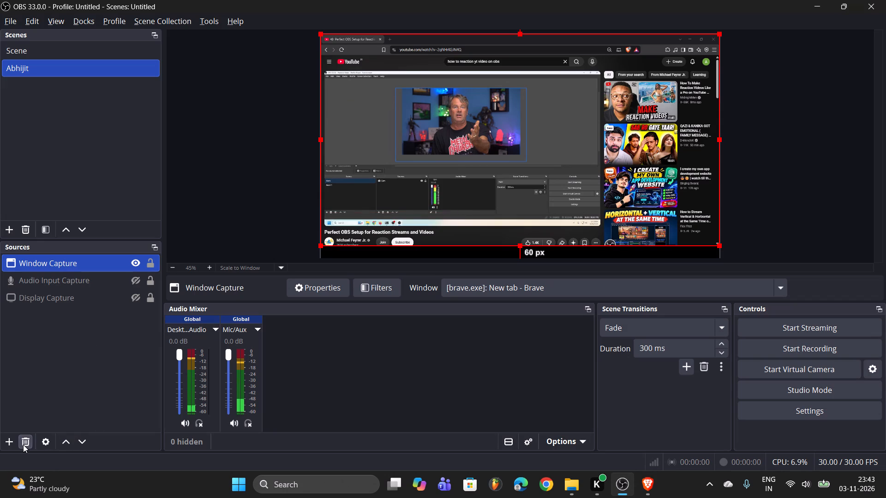
click(5, 440)
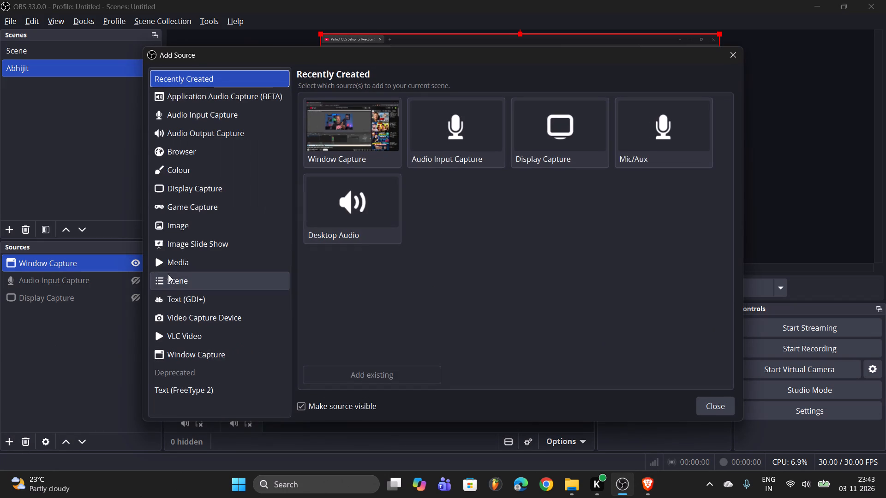
click(210, 315)
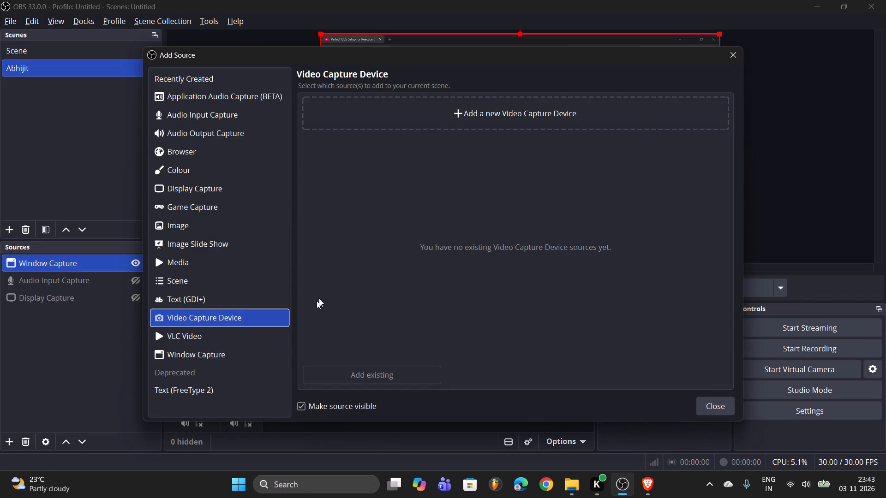
click(468, 107)
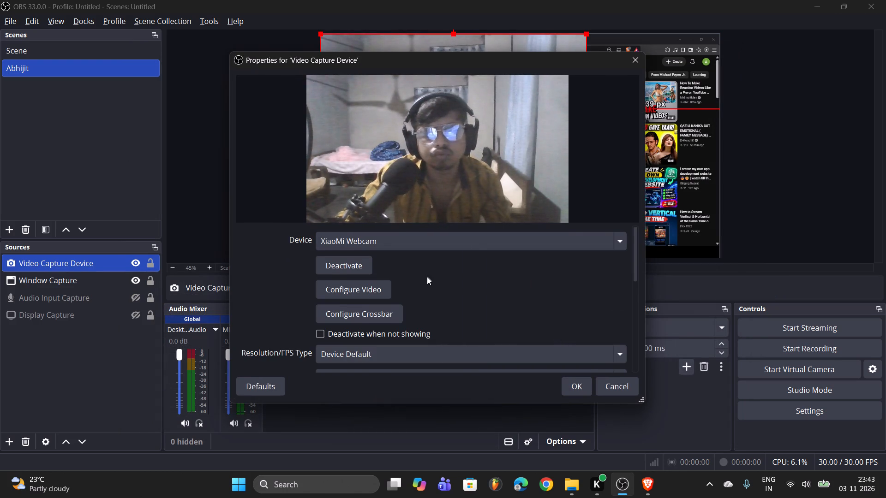
scroll(424, 292, up, 2)
scroll(424, 292, down, 1)
scroll(480, 308, down, 1)
scroll(480, 308, up, 3)
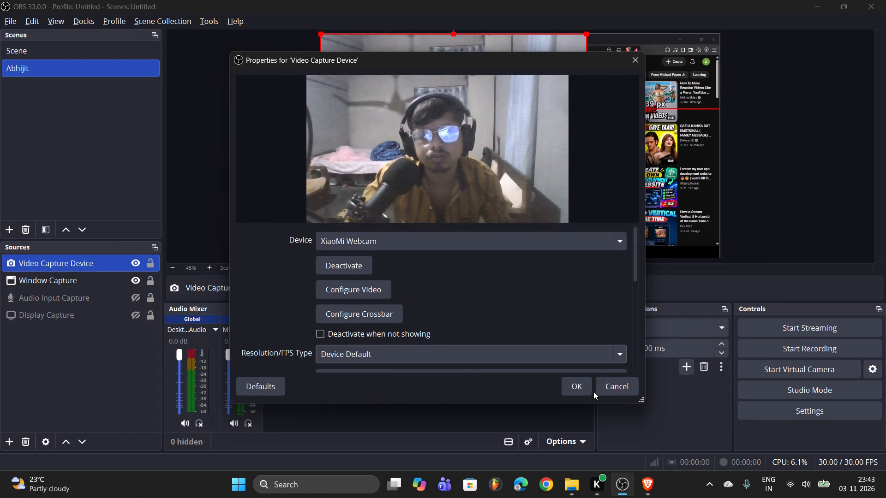
click(589, 391)
Fit the Window Capture source to the screen in the Abhijit scene.
click(485, 135)
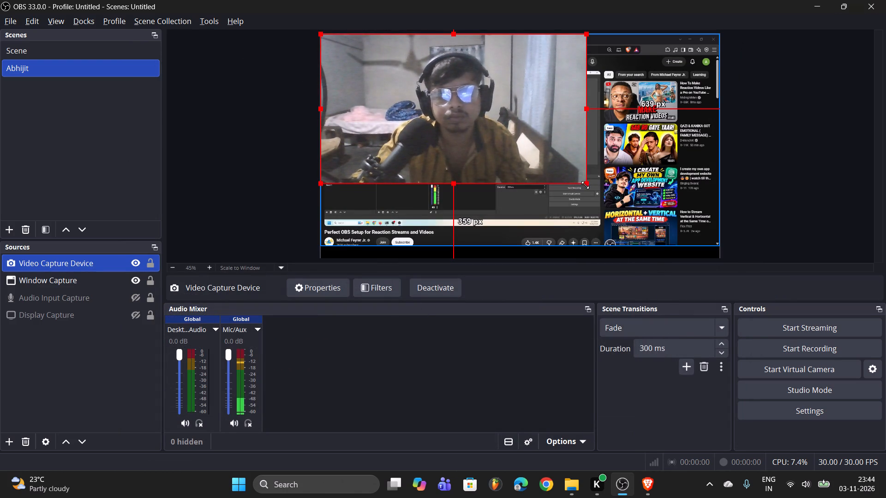
drag(583, 184, 585, 192)
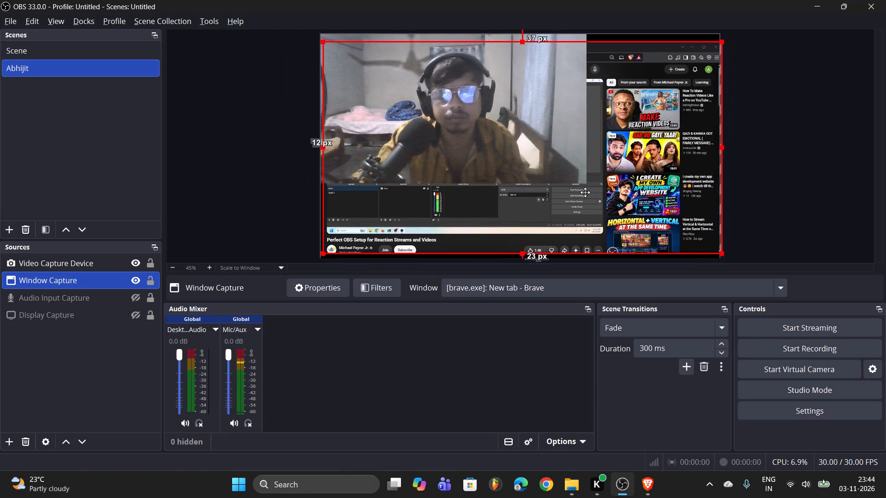
drag(585, 192, 583, 197)
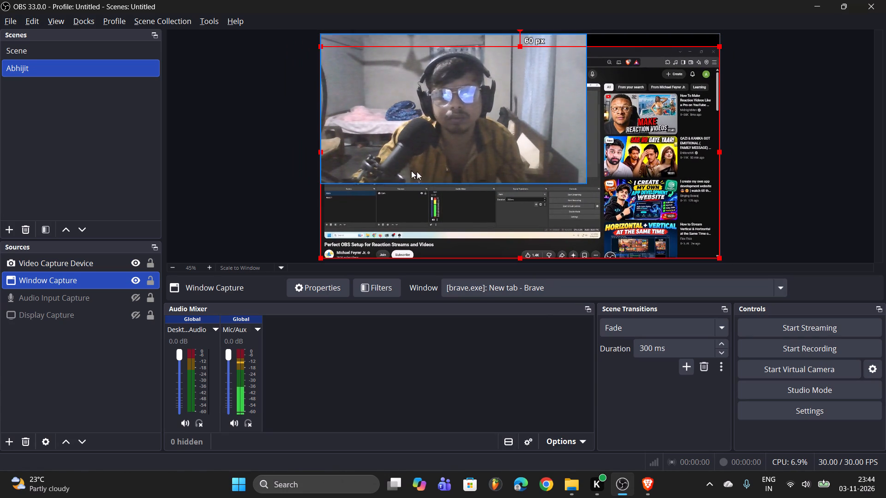
click(654, 147)
right_click(653, 147)
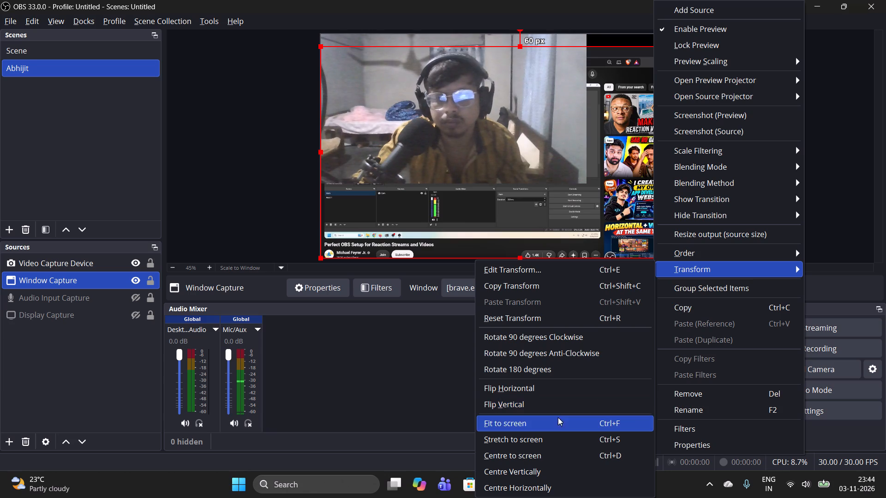
click(556, 423)
Shrink the webcam overlay and place it low on the canvas, about 572 px from the left edge and 160 px from the bottom.
click(502, 126)
drag(502, 125, 533, 149)
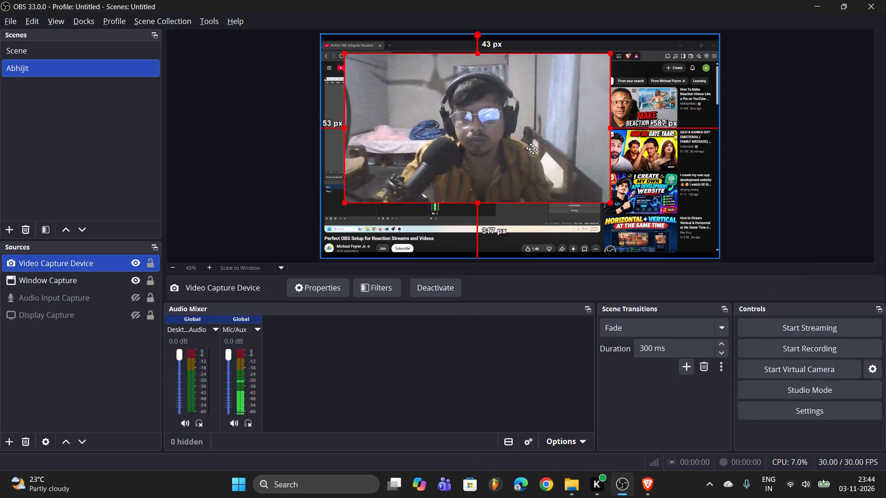
drag(533, 149, 545, 158)
drag(626, 216, 521, 156)
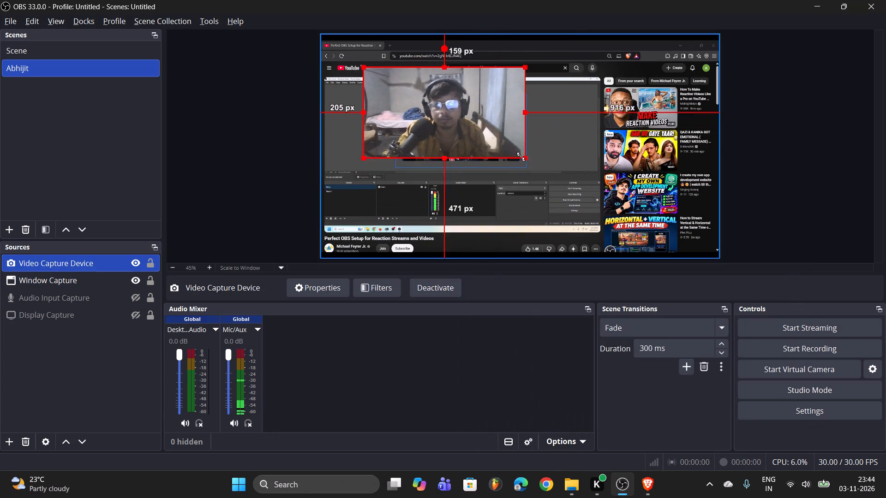
drag(521, 156, 505, 143)
drag(471, 117, 547, 195)
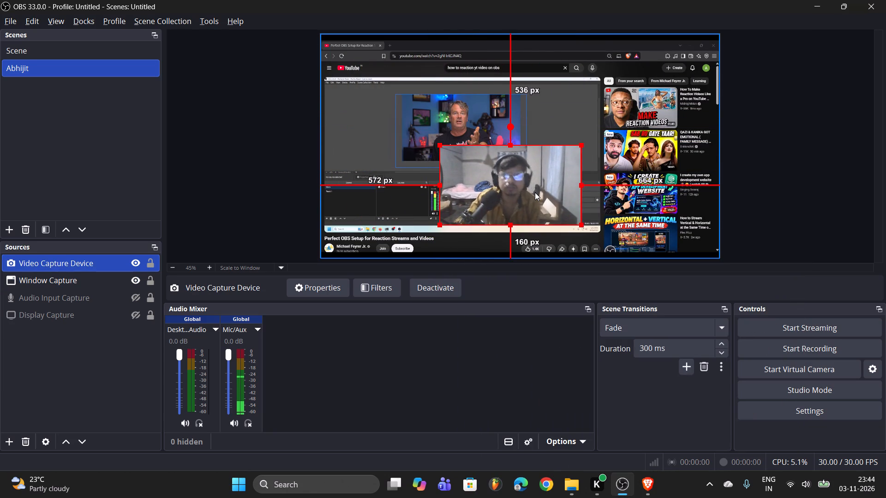
Switch to Brave and watch the tutorial from about 5:10 into the Draw plugin chapter, pausing at about 5:48.
key(alt+Tab)
click(347, 203)
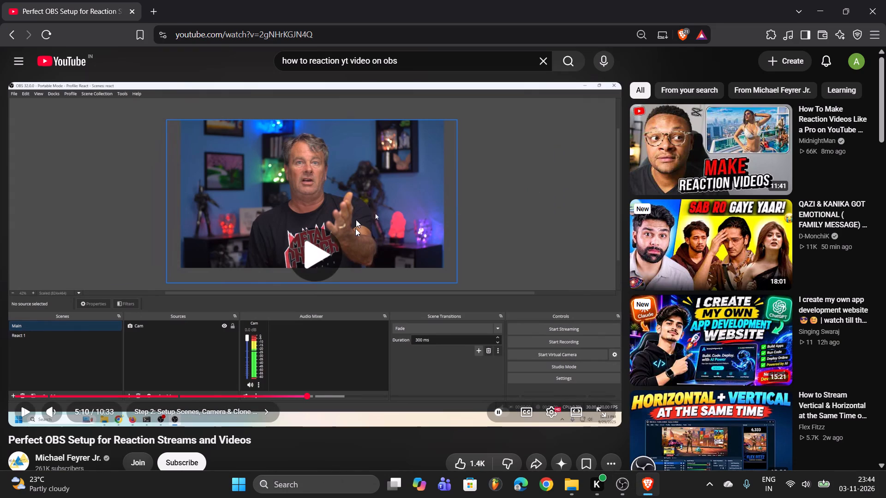
click(323, 393)
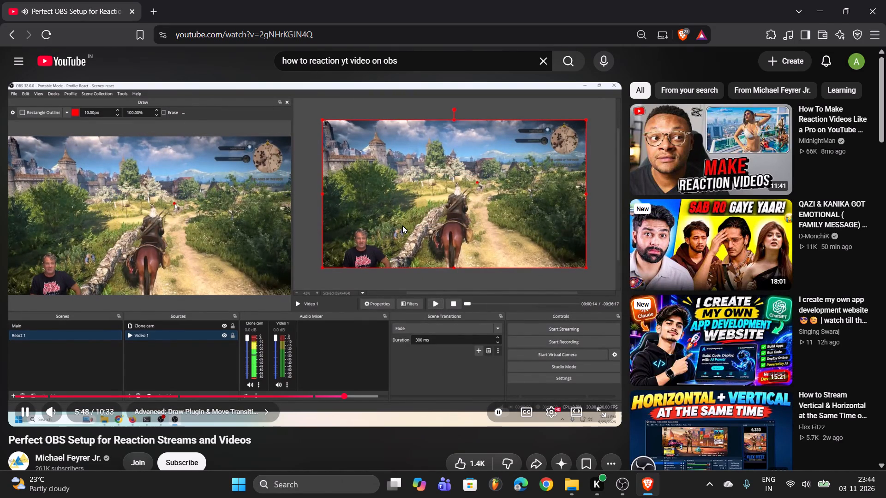
click(402, 225)
Switch to OBS Studio and turn on Studio Mode for the Abhijit scene.
key(alt+Tab)
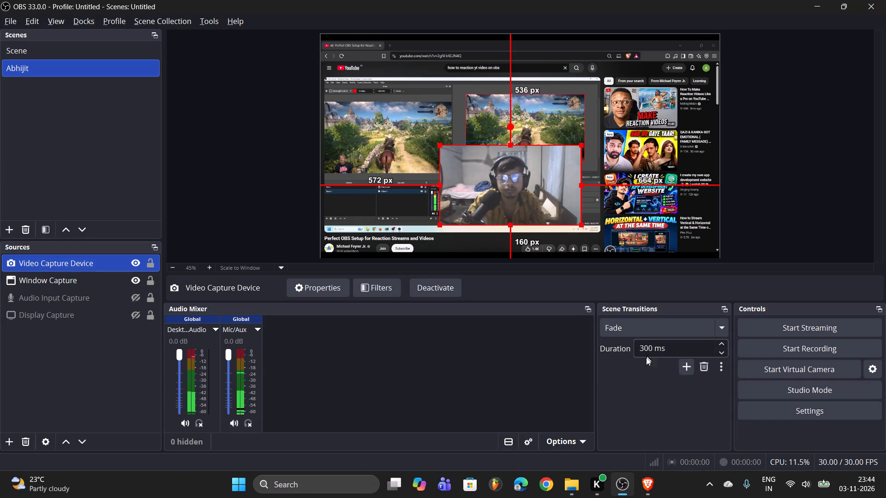
click(824, 392)
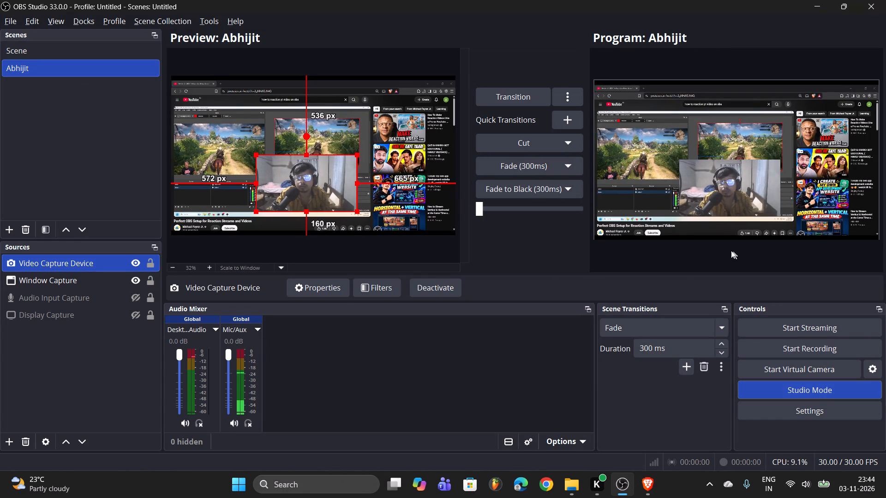
key(space)
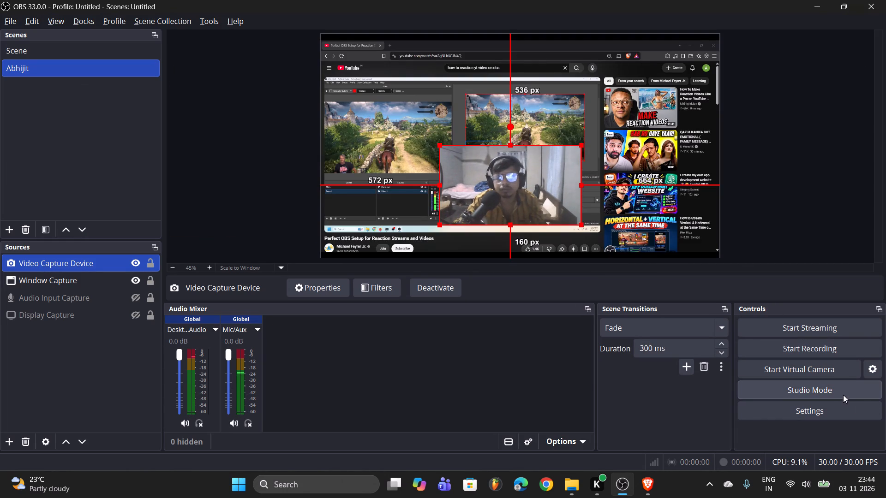
click(841, 392)
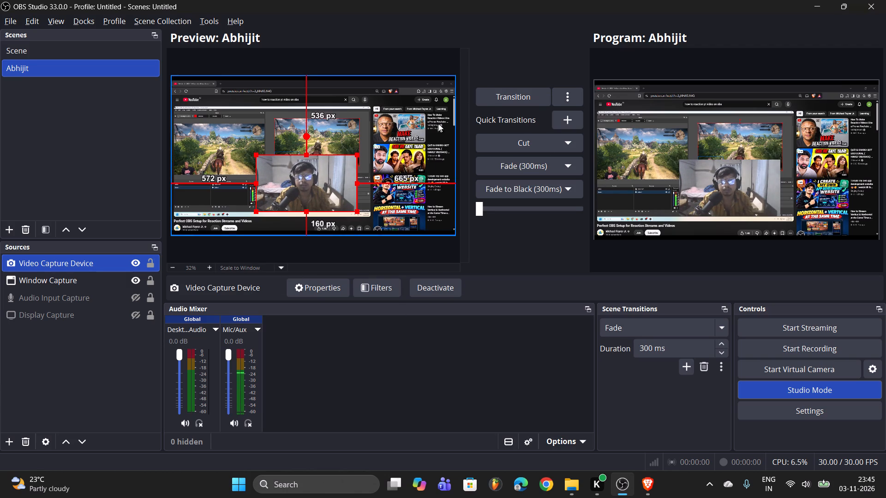
click(675, 102)
click(710, 150)
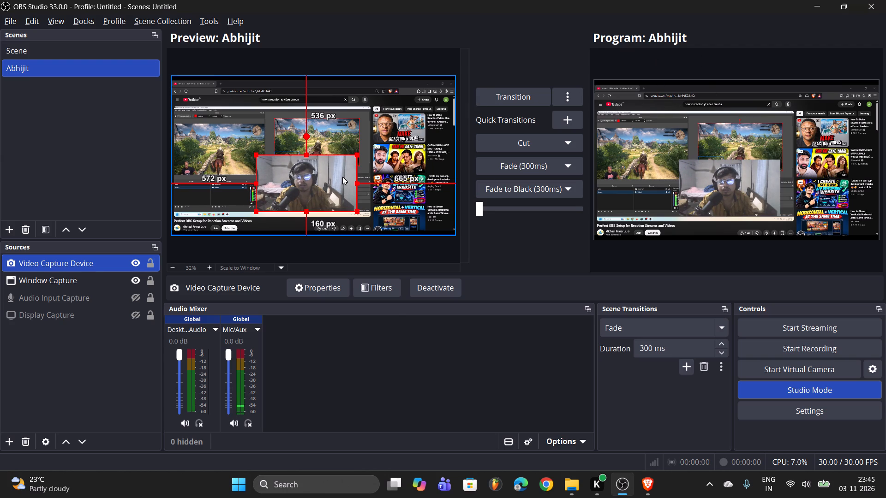
Resize and reposition the webcam overlay in the Studio Mode preview, about 499 px from the canvas's left edge and 105 px from its bottom.
drag(339, 178, 319, 165)
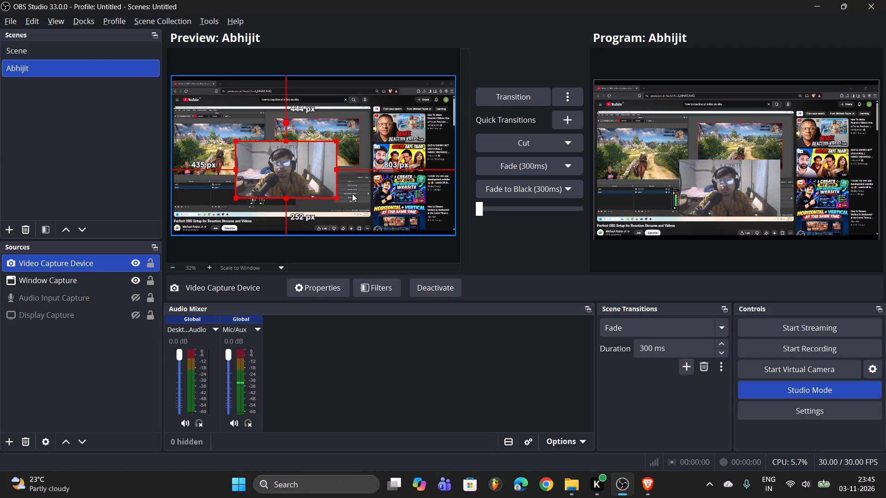
drag(338, 196, 294, 167)
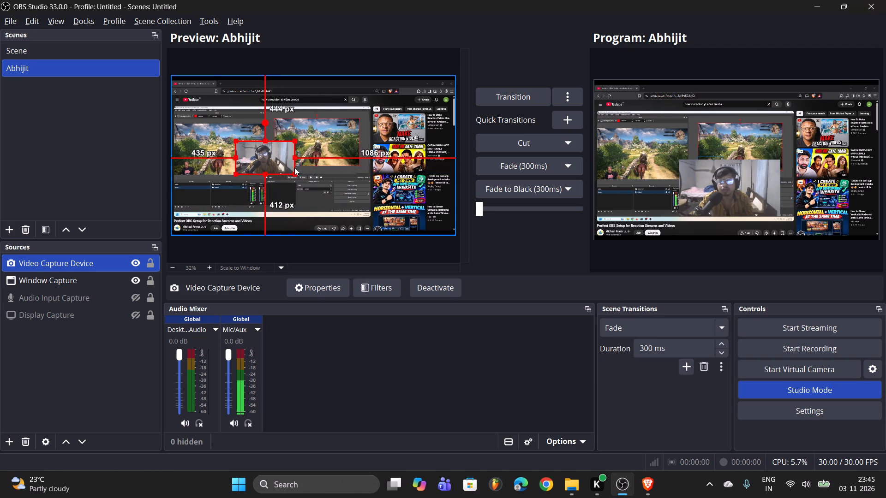
drag(287, 161, 316, 191)
click(660, 161)
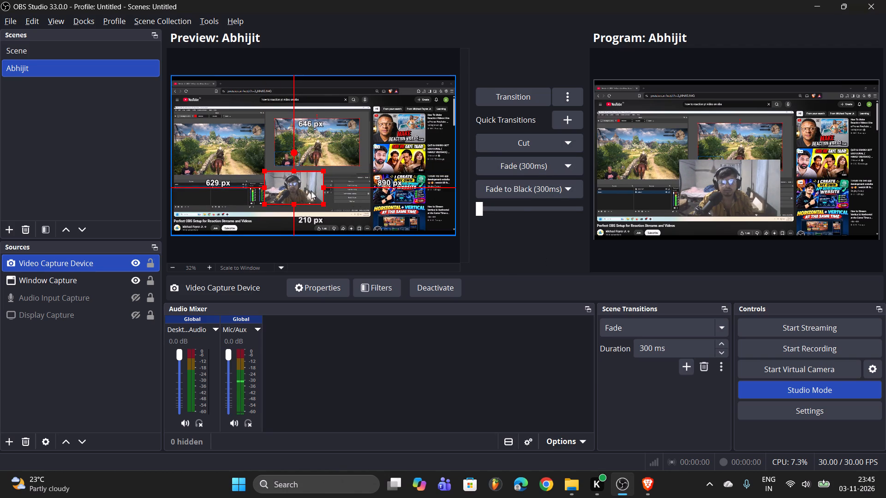
drag(324, 205, 386, 221)
drag(366, 208, 355, 200)
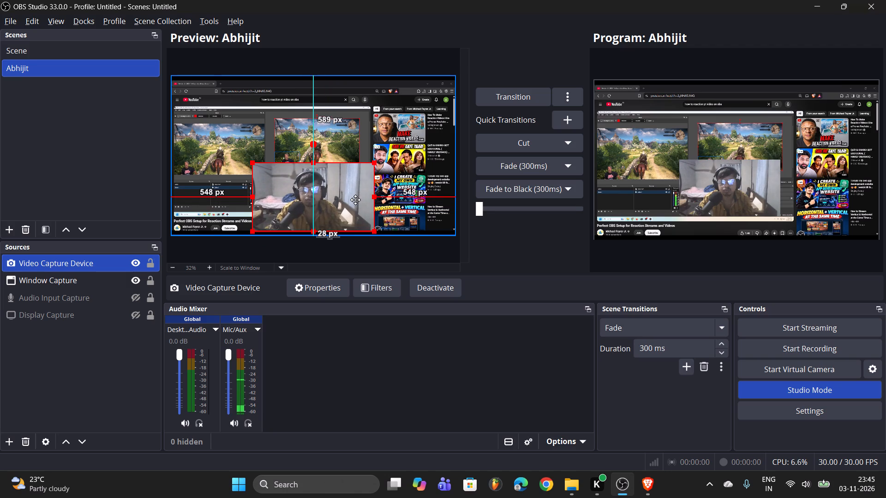
drag(355, 200, 347, 198)
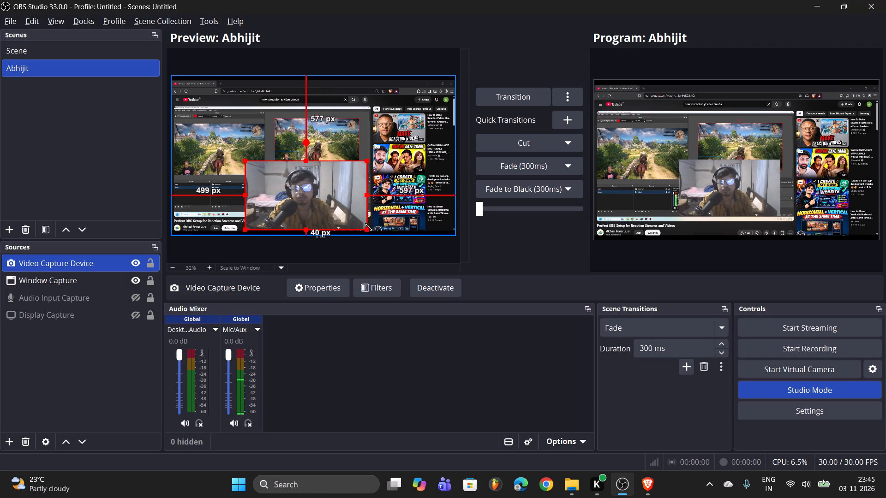
drag(367, 227, 350, 211)
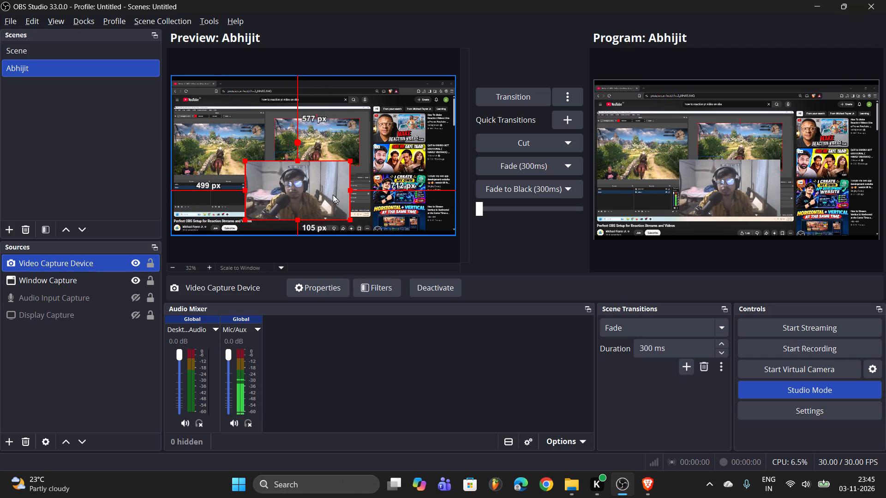
Reposition the webcam overlay in the Studio Mode preview, about 362 px from the canvas's left edge and 88 px from its bottom.
drag(329, 191, 336, 195)
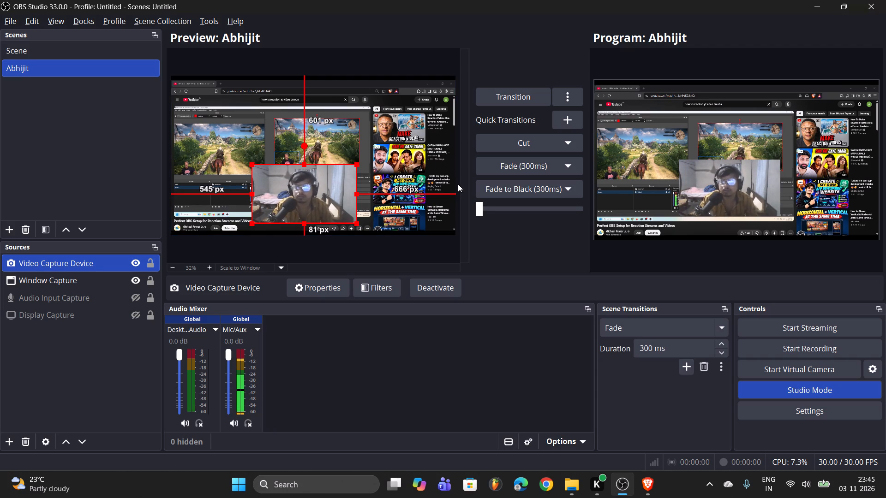
drag(324, 180, 321, 181)
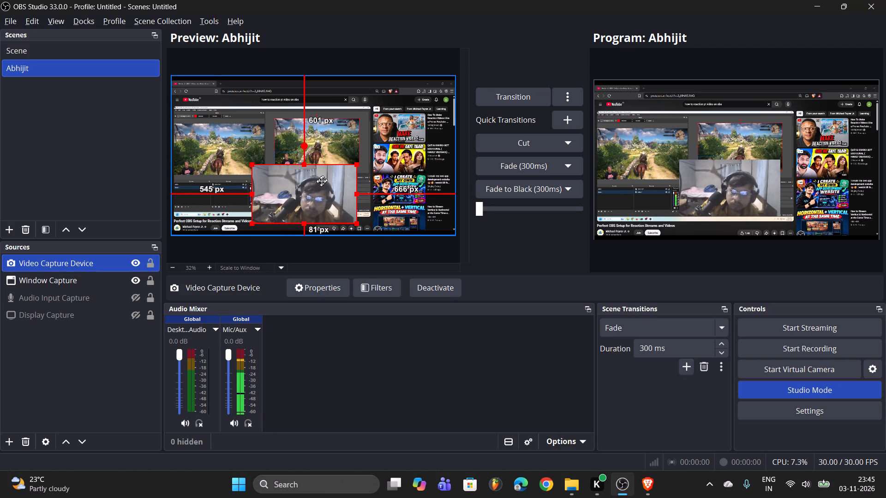
drag(321, 181, 297, 179)
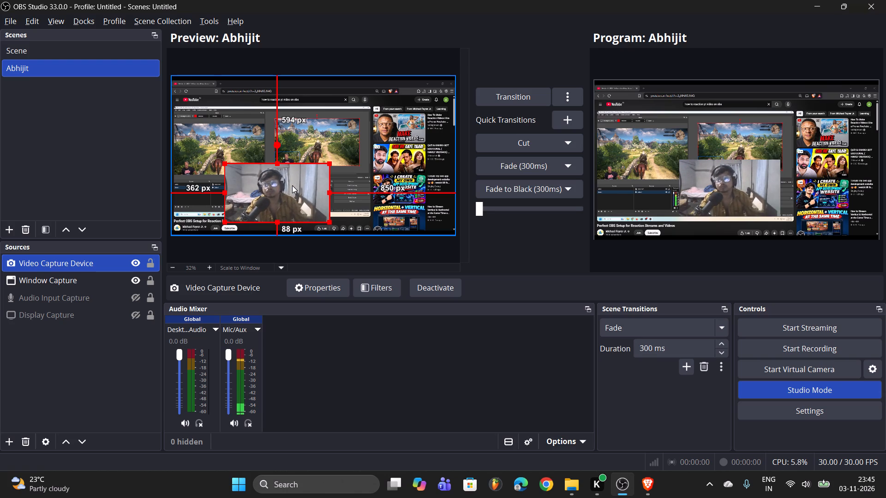
Switch to Brave and skim the rest of the tutorial from about 5:55, through reacting to web videos, pausing at about 9:33.
key(alt+Tab)
click(334, 191)
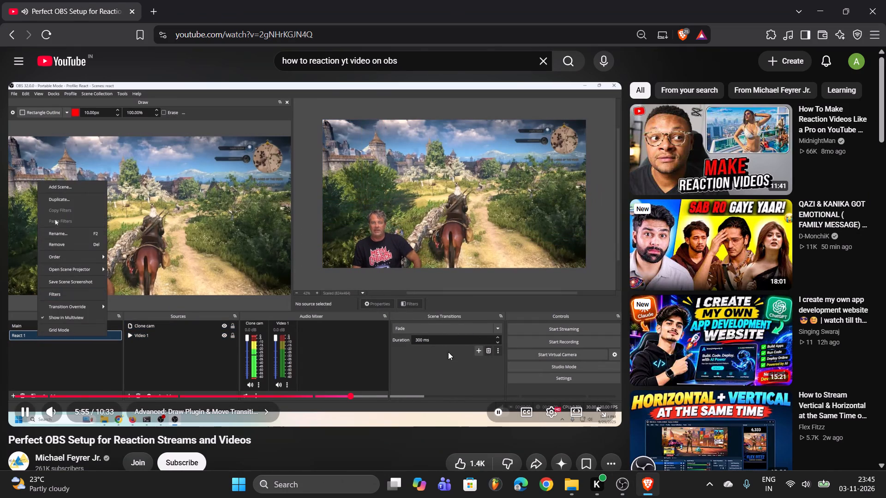
click(369, 396)
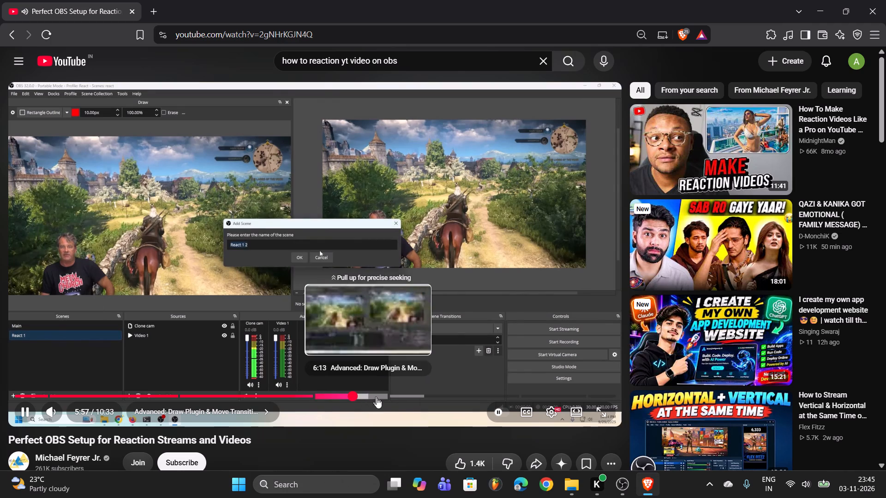
click(402, 398)
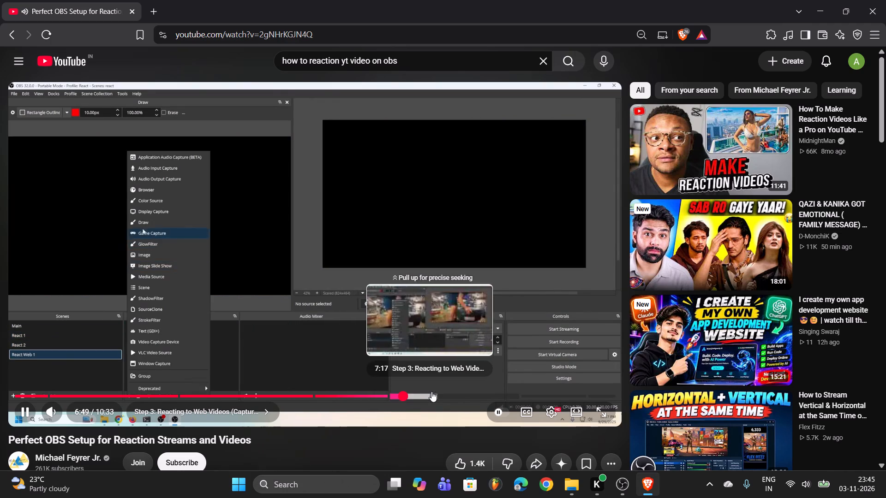
click(431, 391)
click(457, 393)
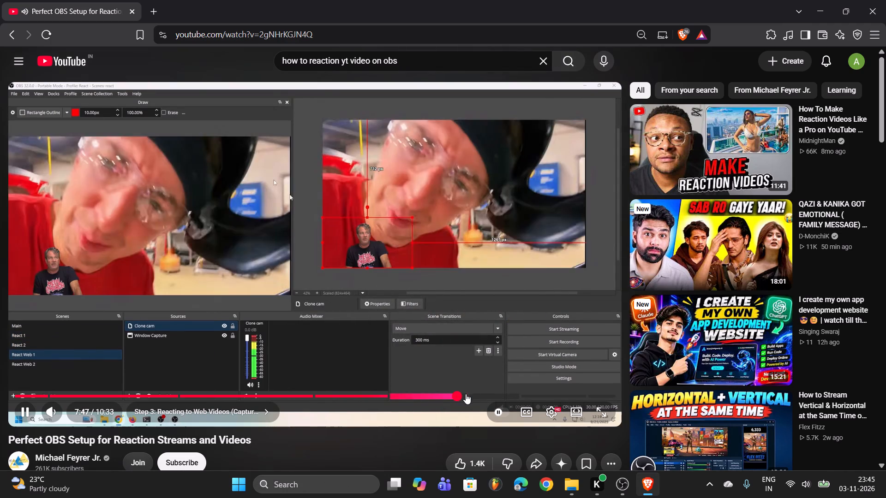
click(510, 397)
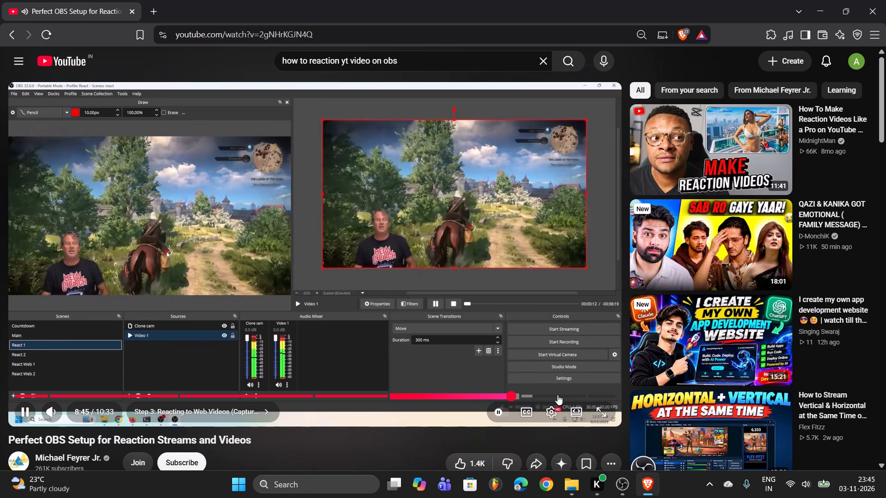
click(557, 395)
click(453, 283)
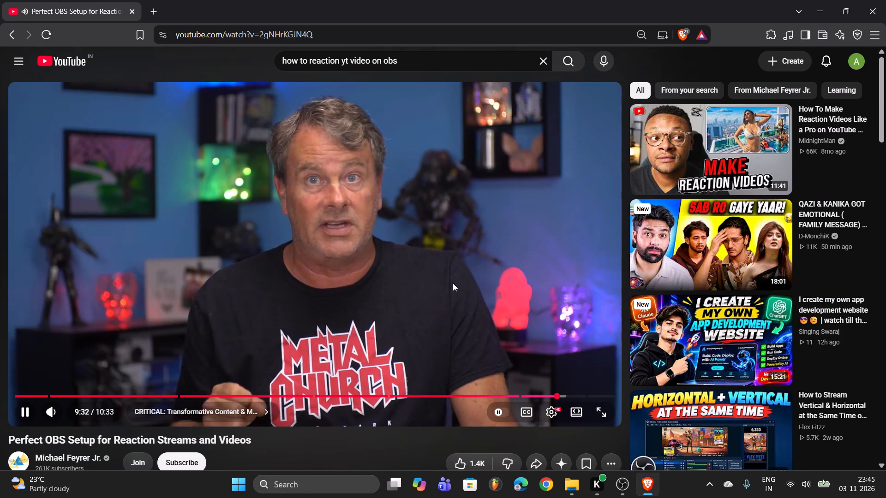
Switch to OBS Studio, turn off Studio Mode and select the Window Capture source on the canvas.
key(alt+Tab)
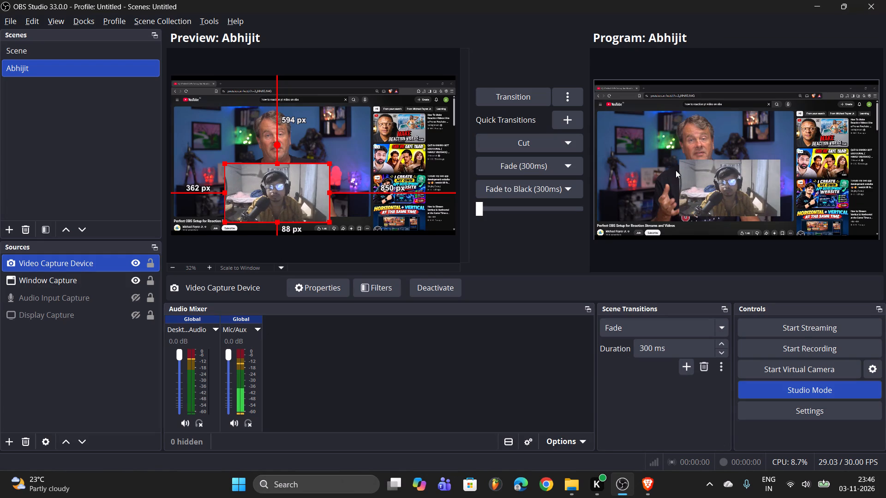
click(688, 153)
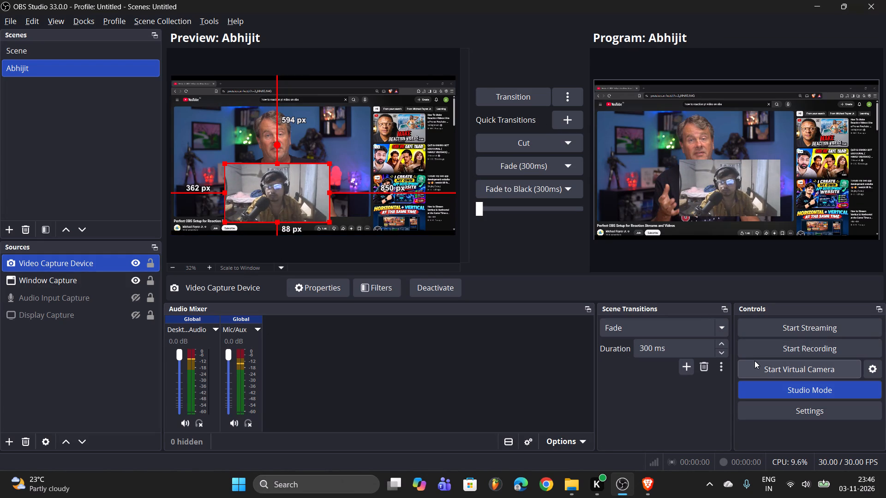
click(775, 393)
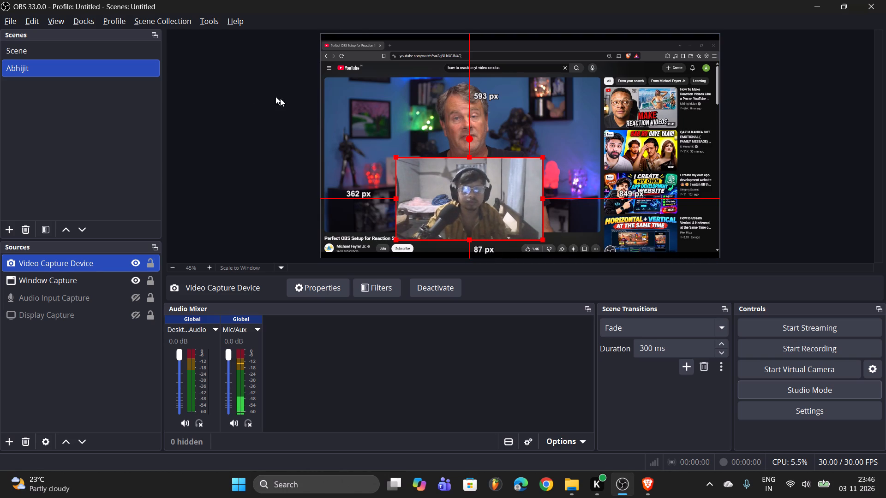
click(342, 102)
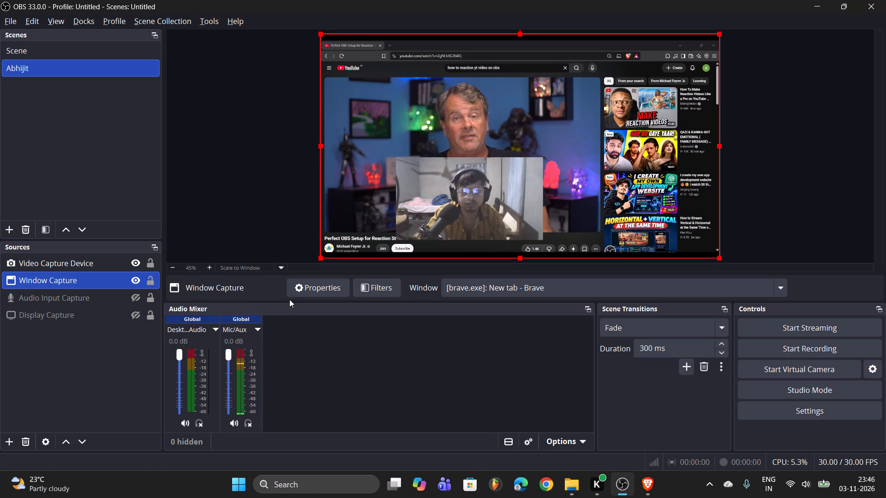
drag(289, 302, 289, 310)
Switch to Brave, return to the search results and open "Easy OBS Setup For Your 2026 React Videos On YouTube".
key(alt+Tab)
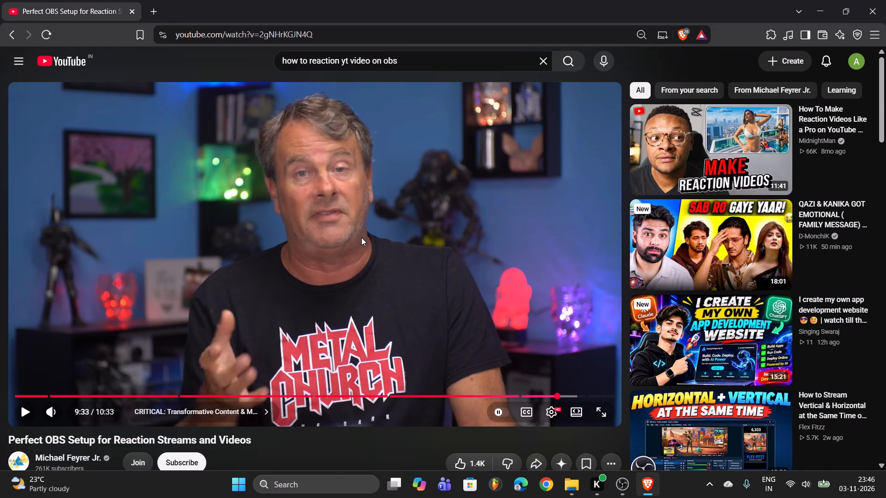
click(303, 259)
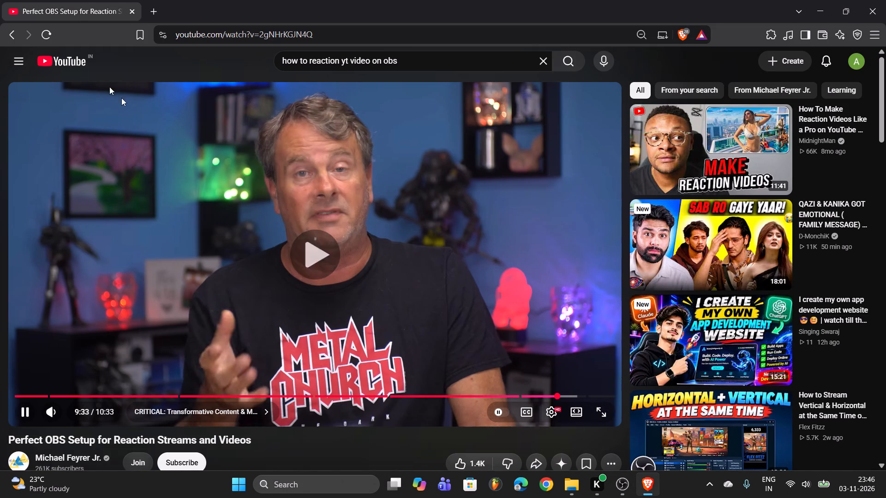
click(16, 30)
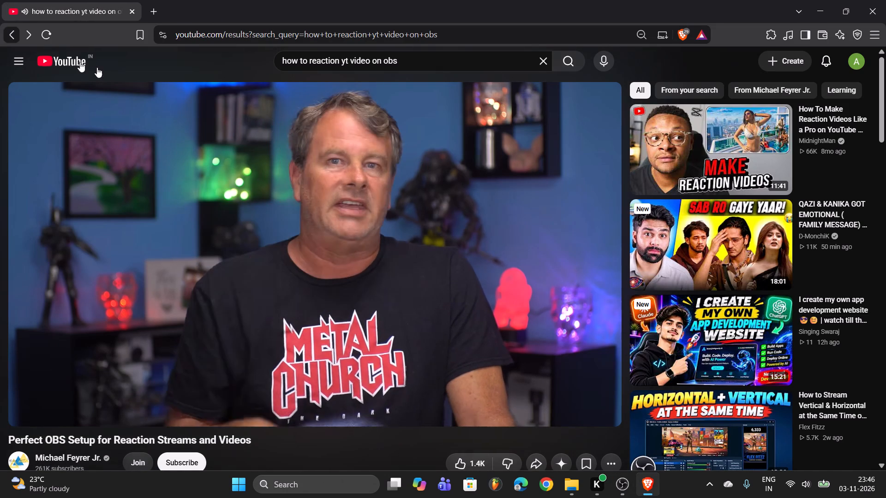
scroll(476, 270, down, 3)
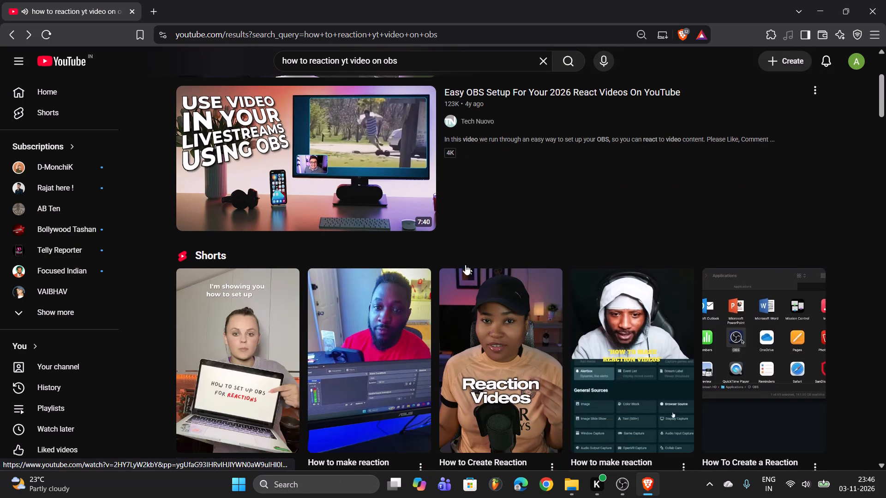
click(366, 188)
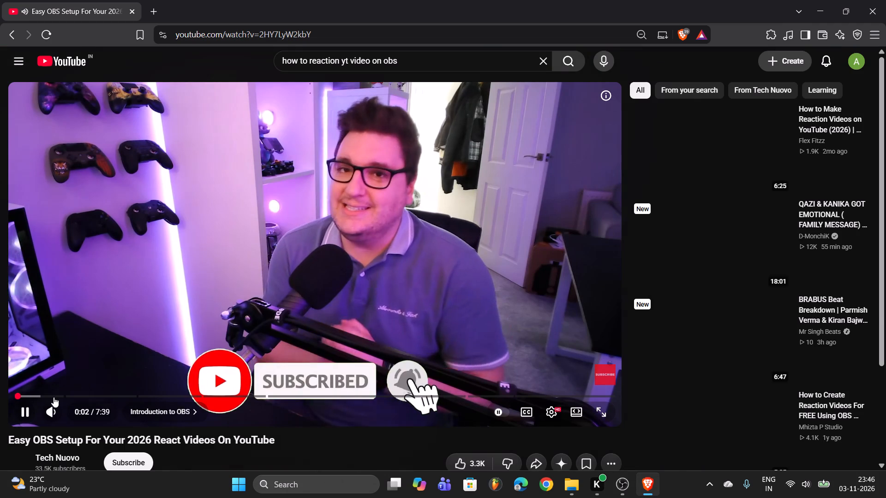
Skim the tutorial's scene setup, camera feed, audio and YouTube video capture chapters, from about 0:30 to 5:47.
click(54, 397)
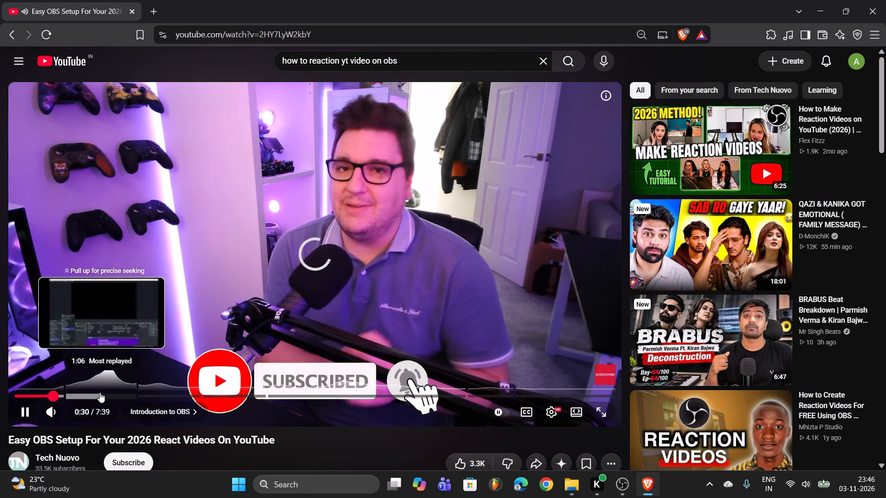
click(100, 392)
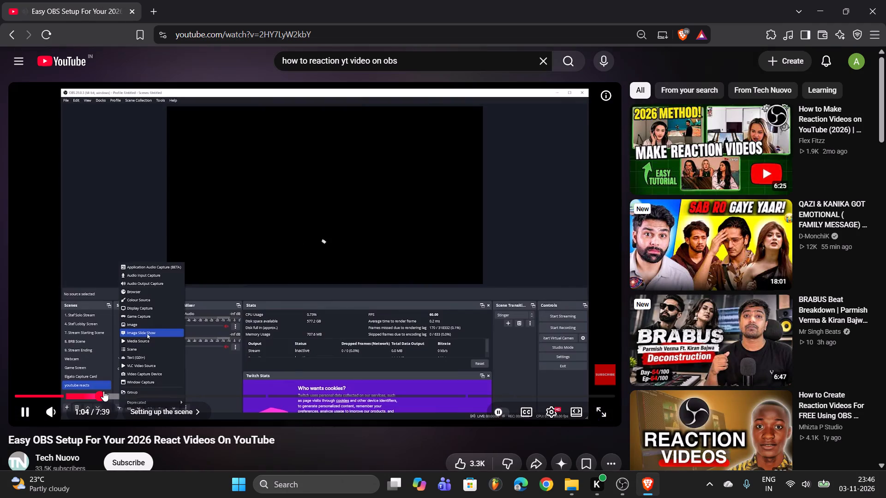
click(119, 393)
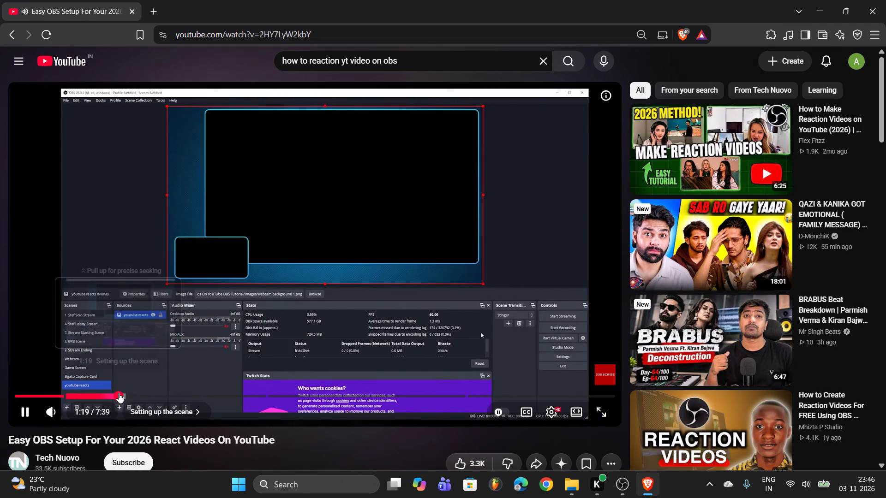
click(178, 396)
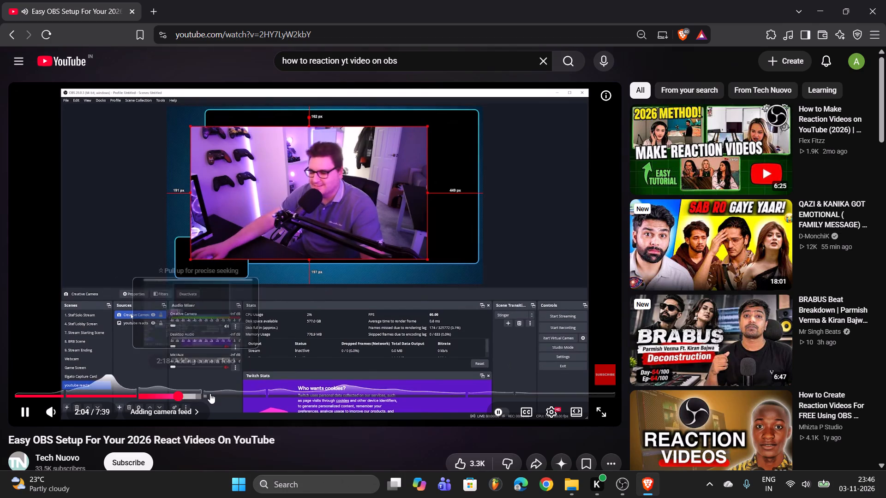
click(211, 393)
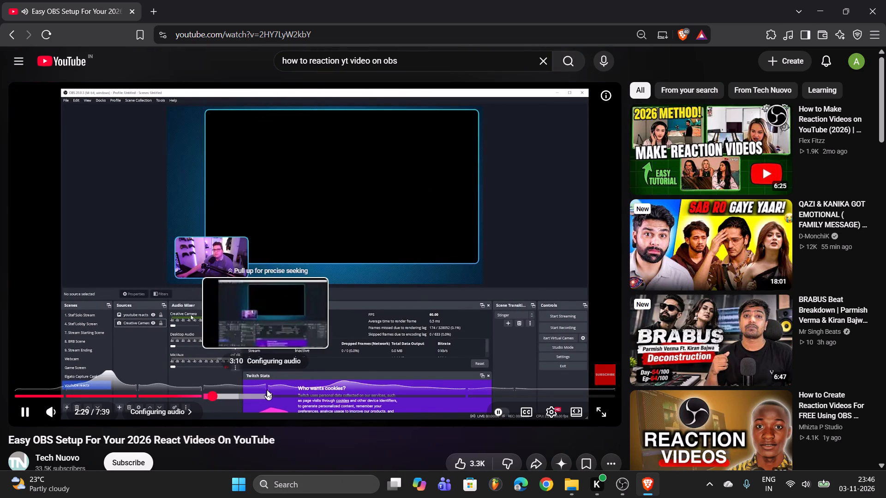
click(268, 391)
click(316, 390)
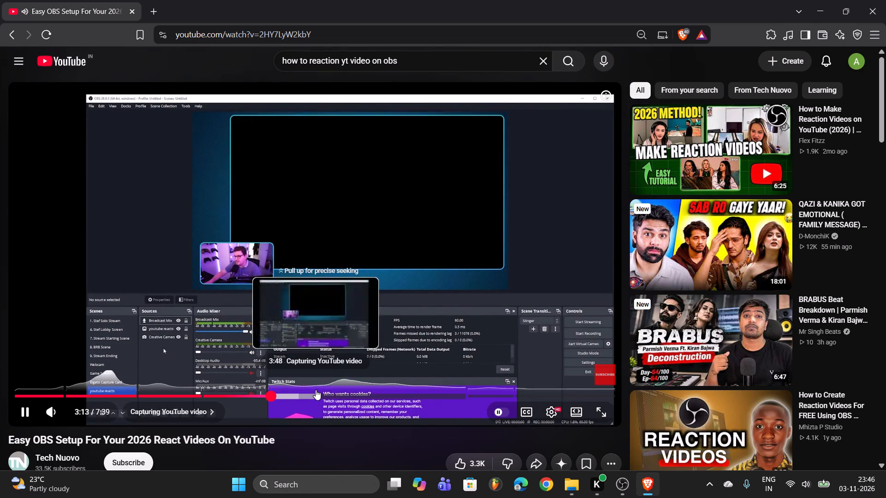
click(343, 398)
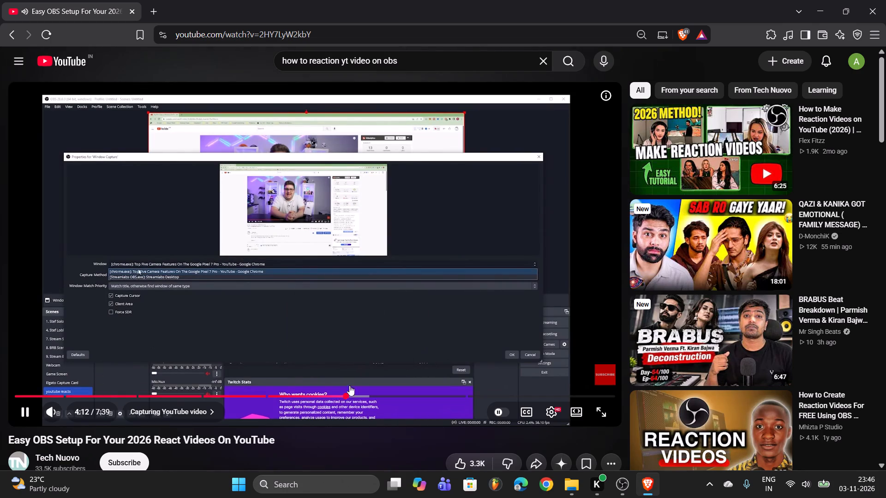
click(365, 399)
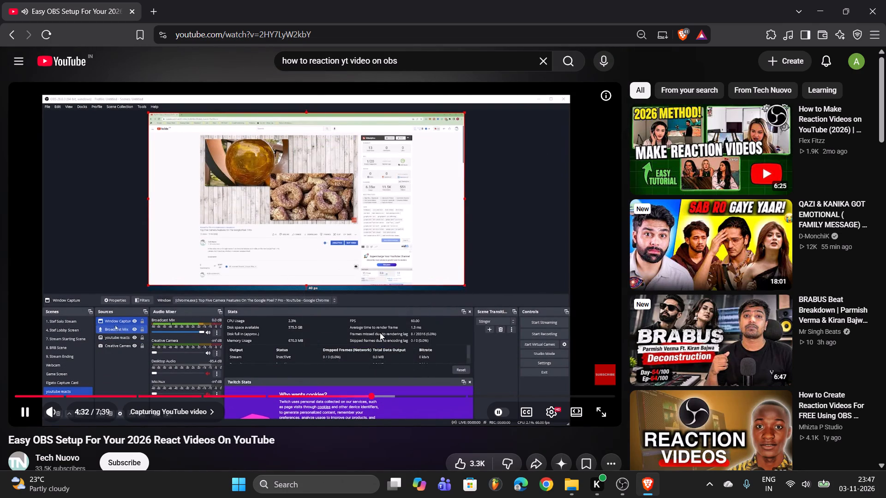
click(392, 394)
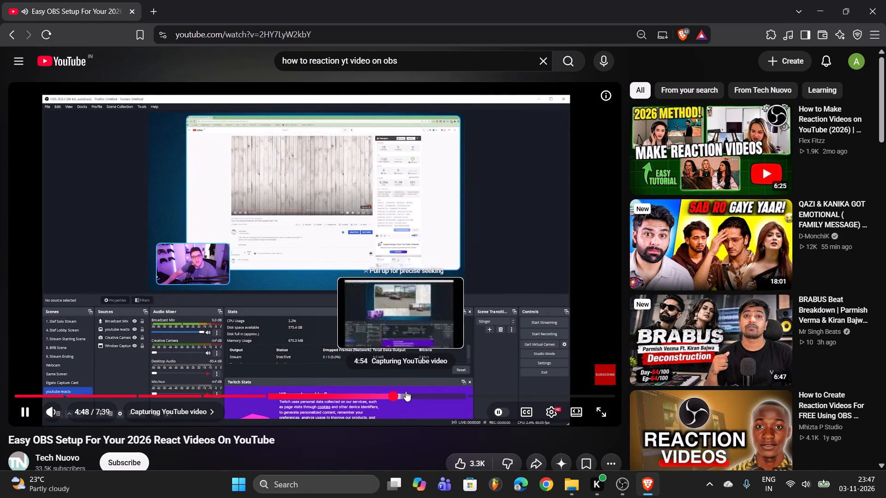
click(407, 391)
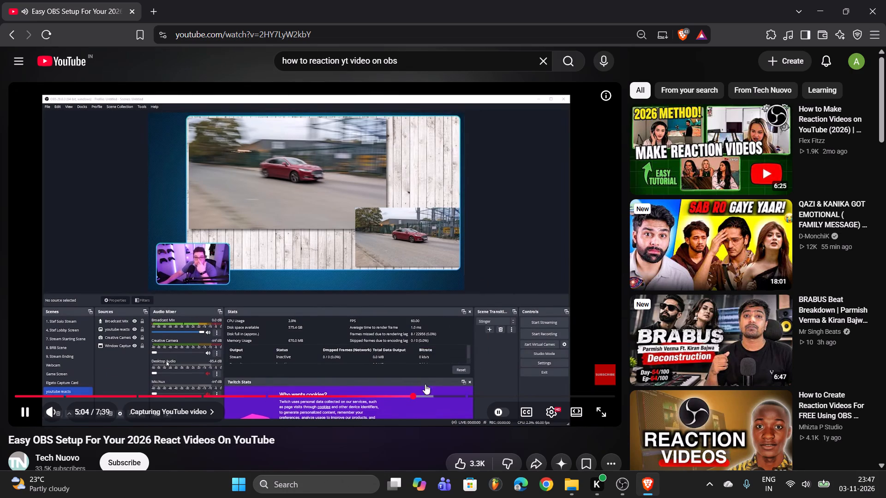
click(440, 397)
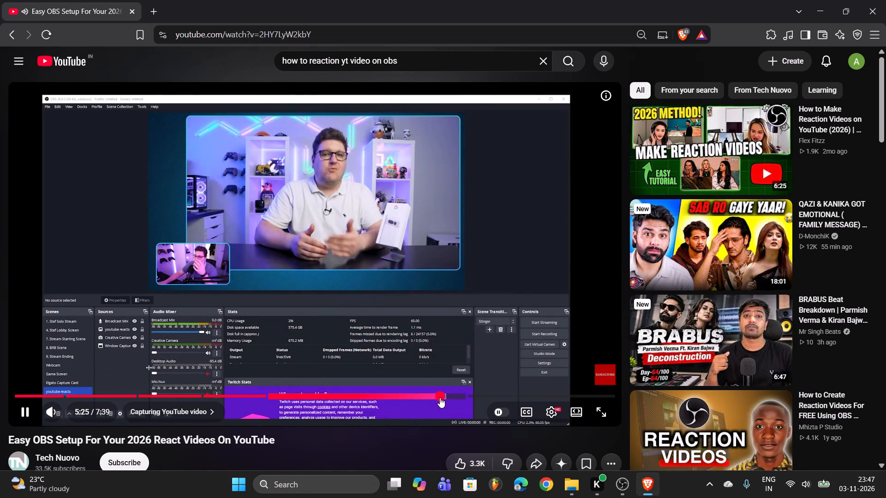
click(464, 398)
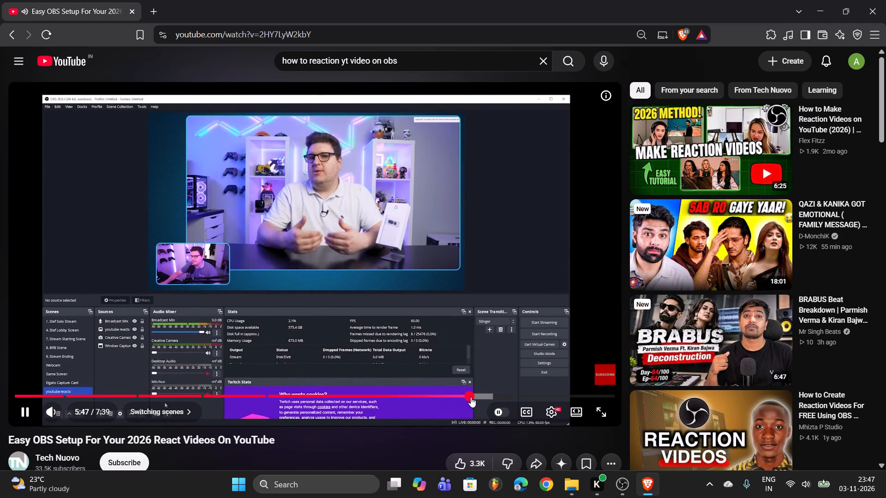
Go back over the Capturing YouTube video chapter between about 4:24 and 5:35, pausing at about 5:35.
click(431, 396)
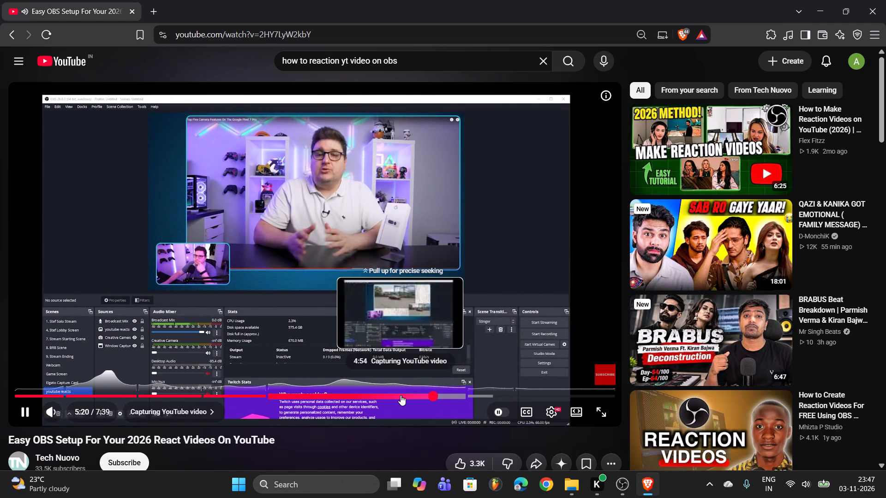
click(401, 395)
click(358, 394)
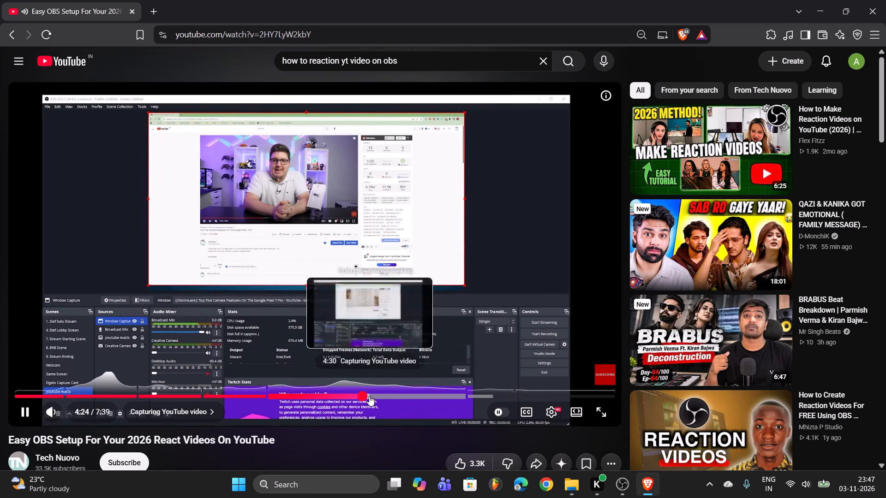
click(407, 389)
click(454, 387)
key(space)
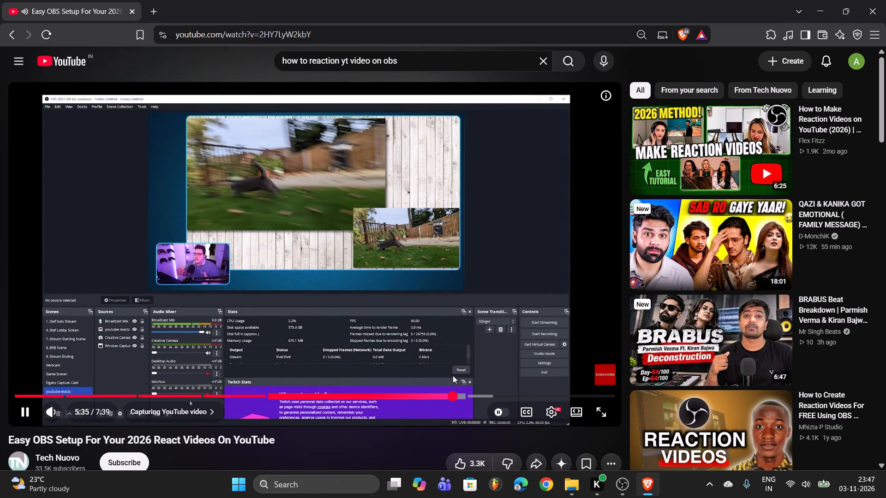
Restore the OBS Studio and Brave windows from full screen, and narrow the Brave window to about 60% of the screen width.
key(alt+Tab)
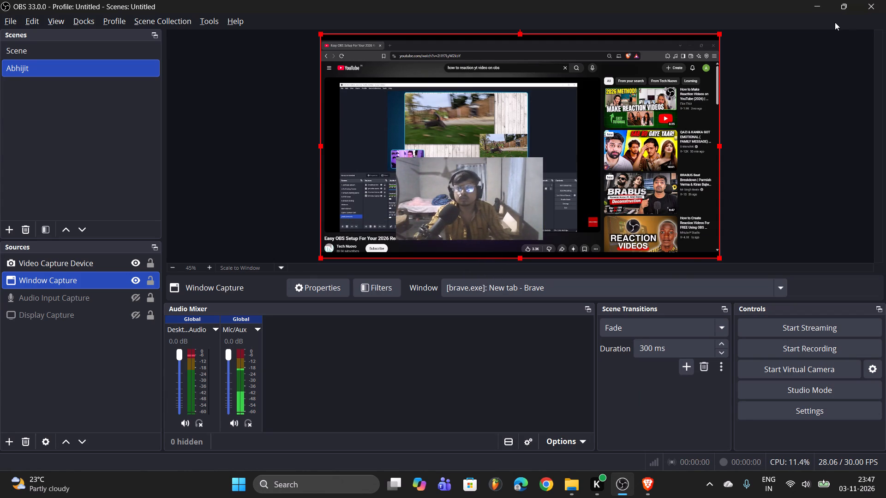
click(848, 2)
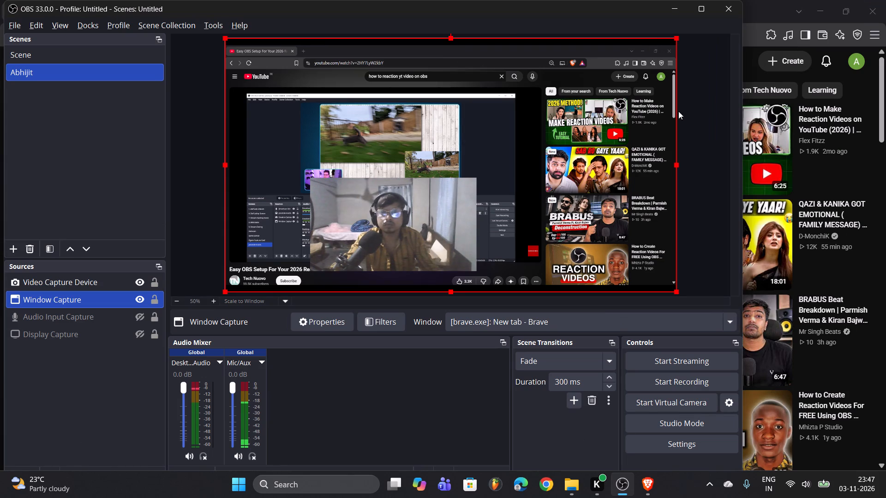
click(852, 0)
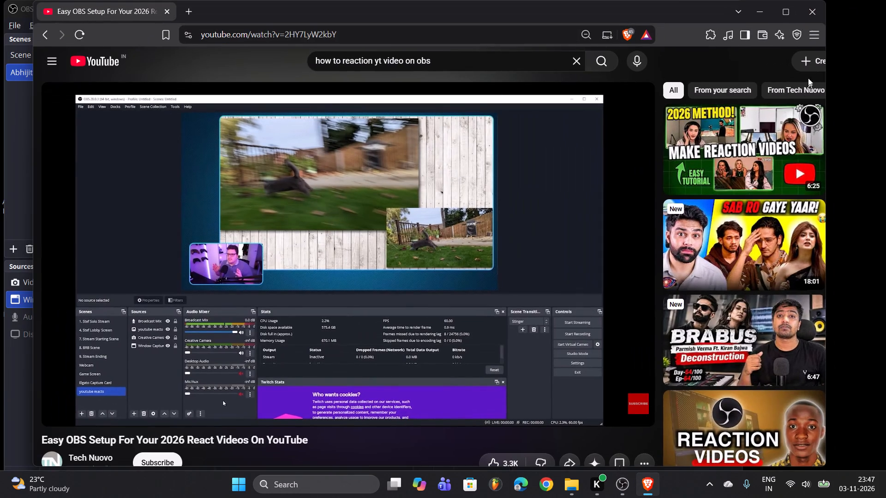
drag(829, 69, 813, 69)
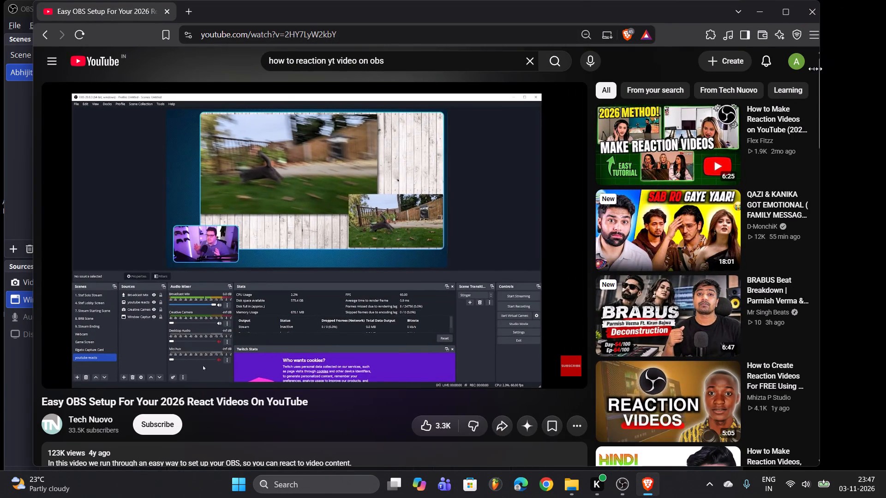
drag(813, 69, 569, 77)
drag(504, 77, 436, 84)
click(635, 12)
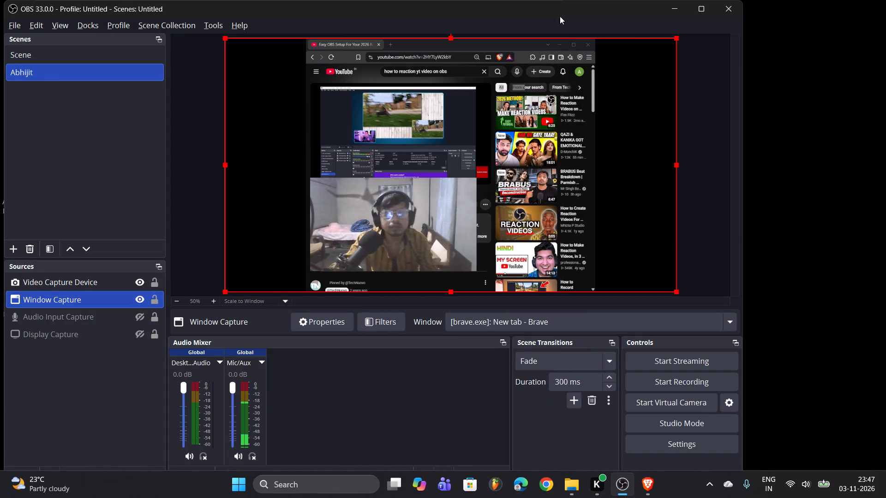
Switch to Brave, go to the YouTube home page and maximise the browser window.
click(634, 477)
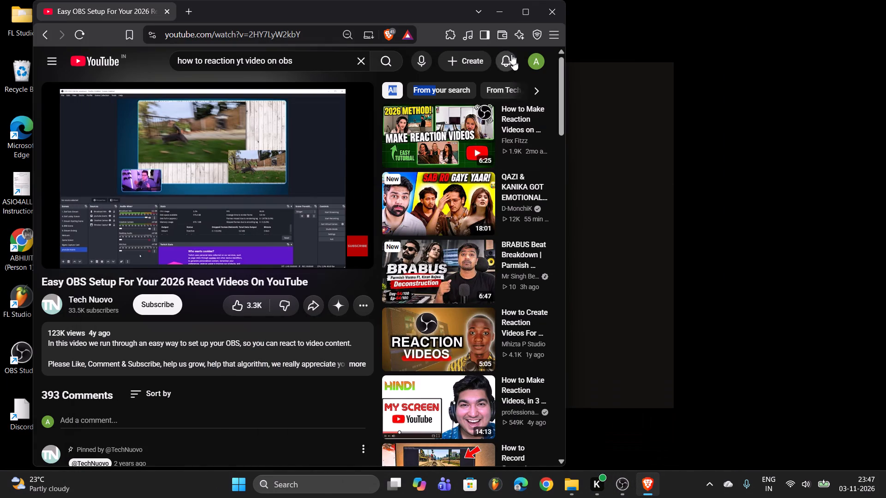
click(77, 63)
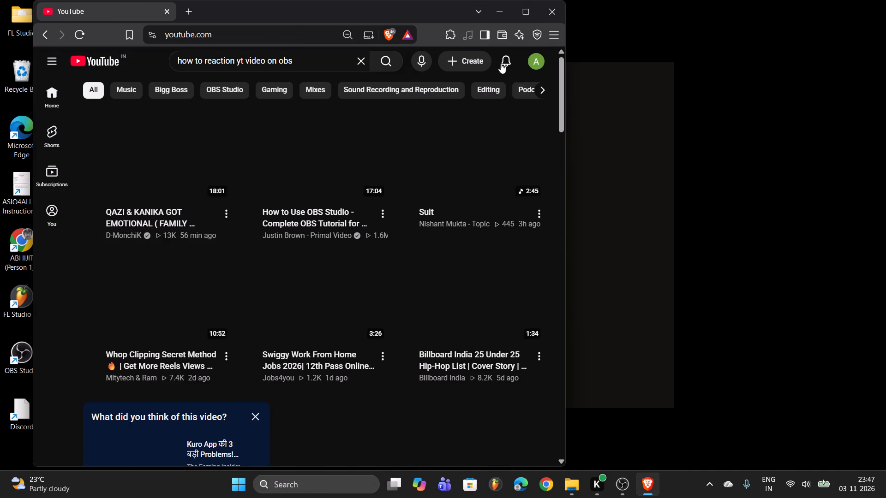
click(522, 15)
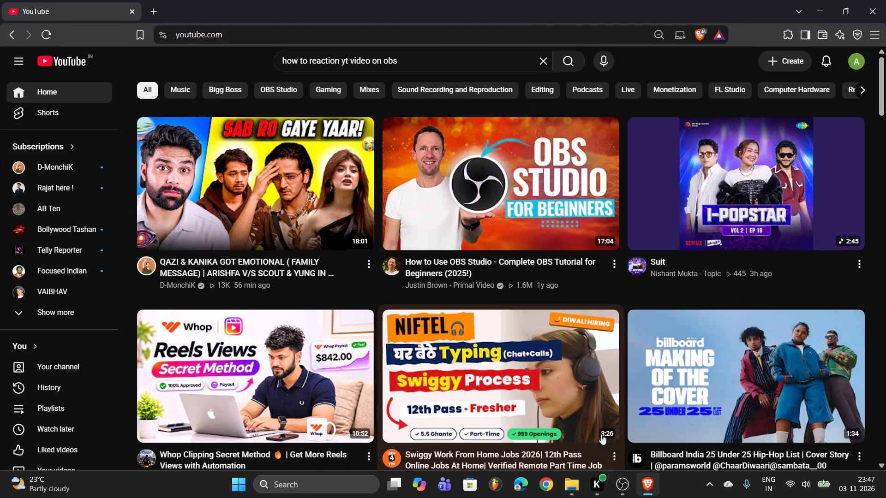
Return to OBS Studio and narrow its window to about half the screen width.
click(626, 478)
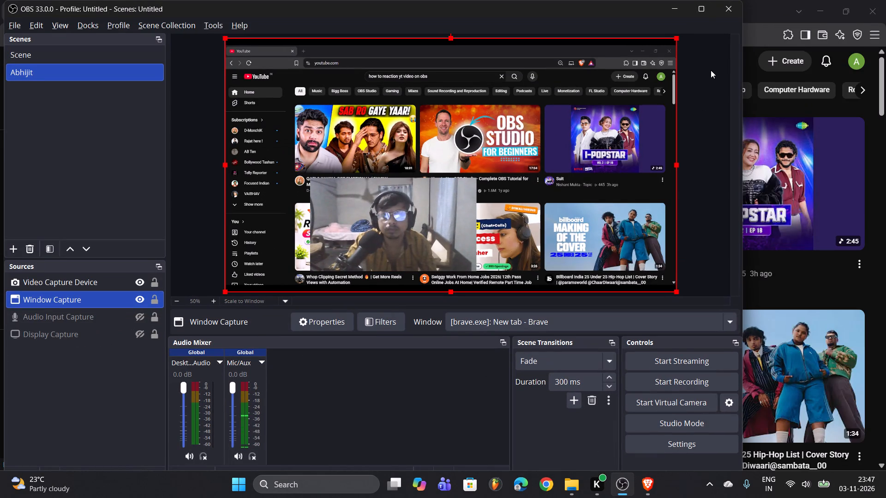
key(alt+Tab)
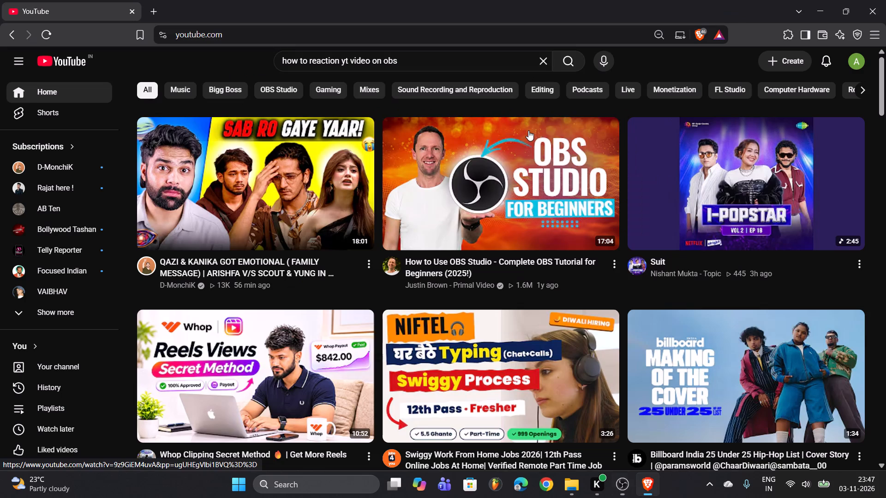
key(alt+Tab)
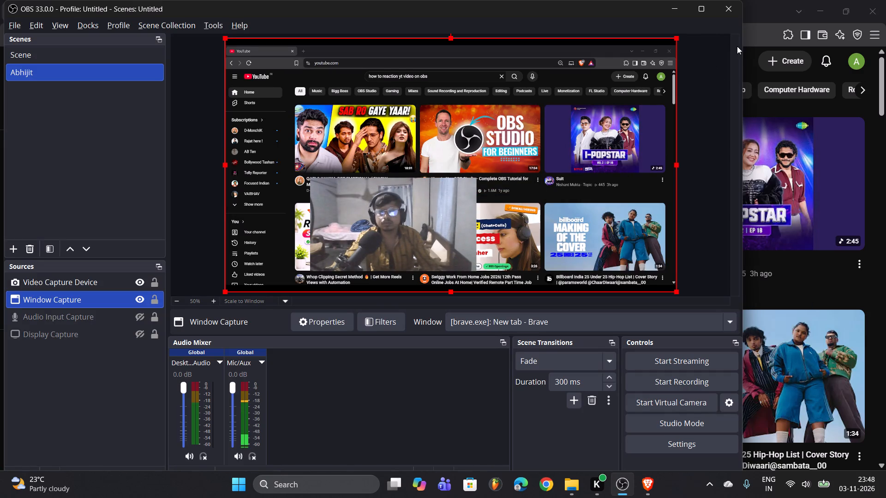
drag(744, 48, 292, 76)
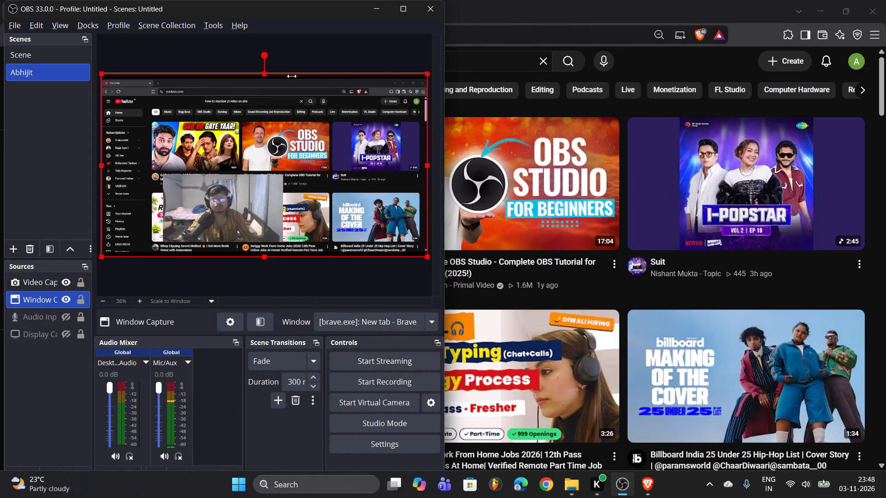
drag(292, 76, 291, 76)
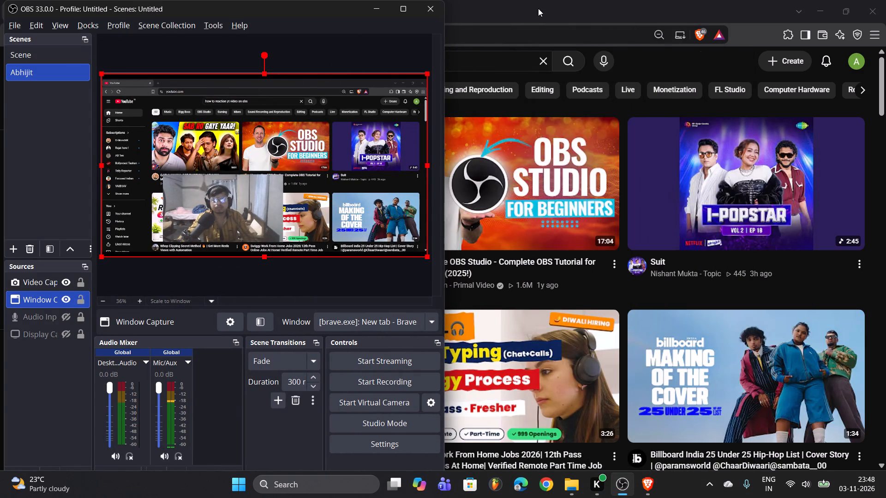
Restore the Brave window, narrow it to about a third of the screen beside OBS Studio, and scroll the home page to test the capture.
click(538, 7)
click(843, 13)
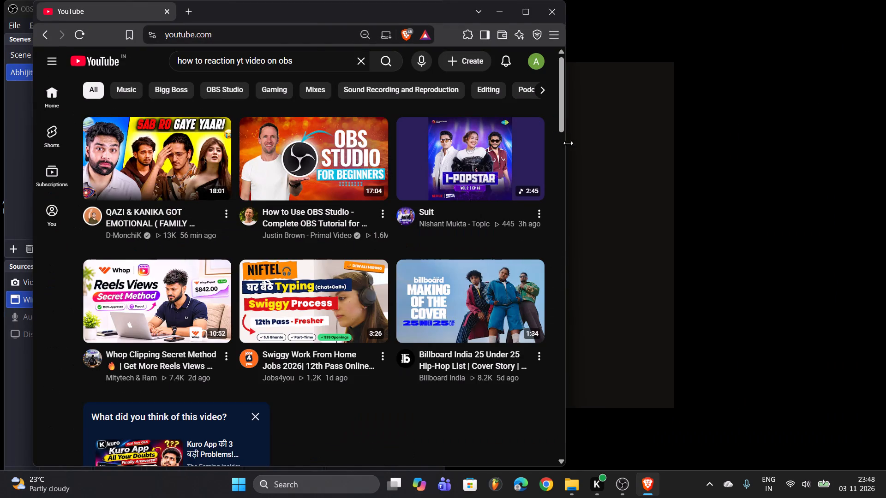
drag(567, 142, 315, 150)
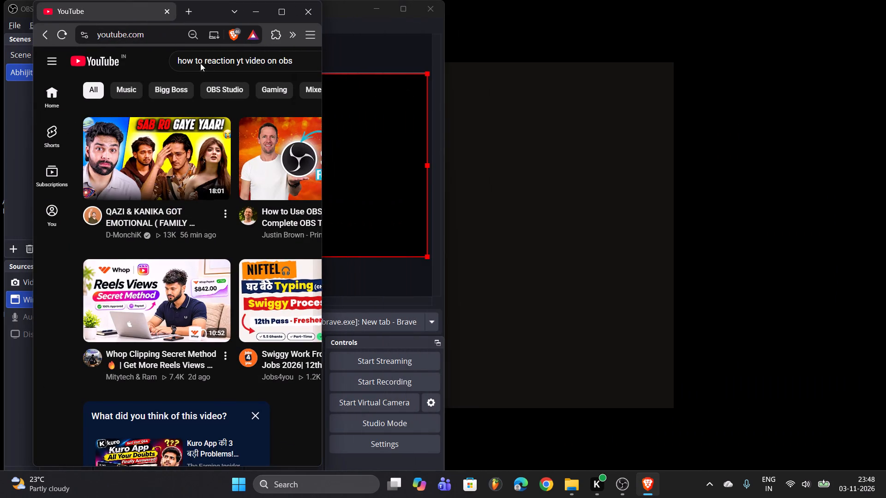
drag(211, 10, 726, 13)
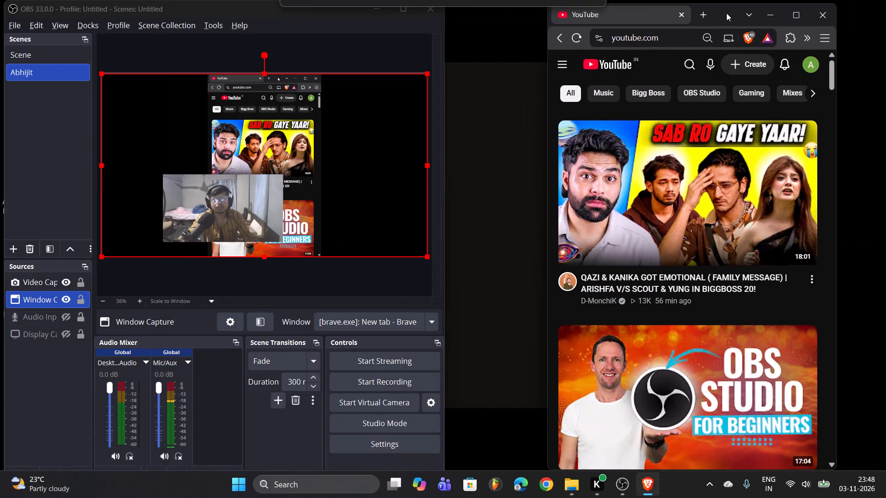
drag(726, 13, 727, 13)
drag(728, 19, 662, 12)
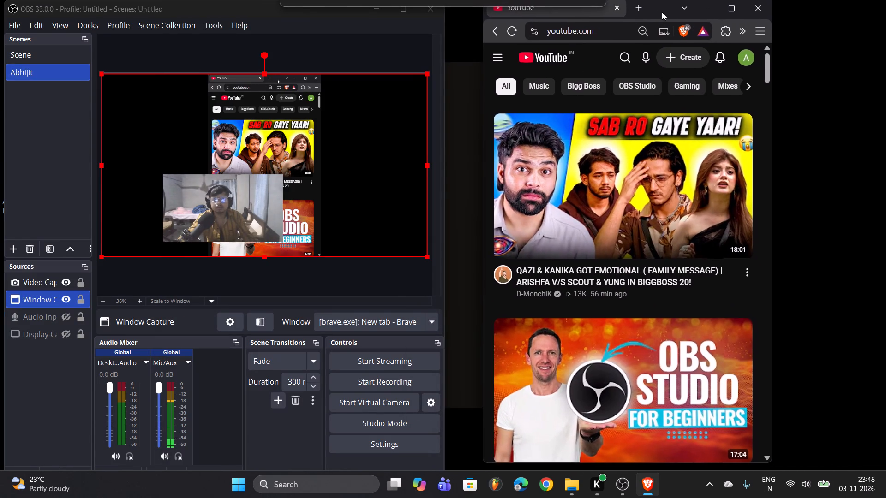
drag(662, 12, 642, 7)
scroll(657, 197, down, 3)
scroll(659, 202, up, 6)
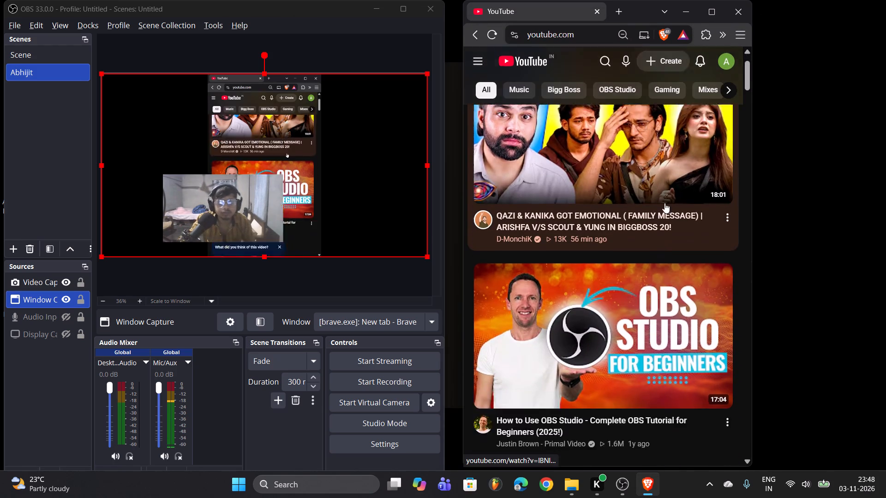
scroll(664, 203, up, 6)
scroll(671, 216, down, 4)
Maximise Brave, bring OBS Studio in front, and scroll the YouTube home page while checking the Window Capture preview.
click(718, 4)
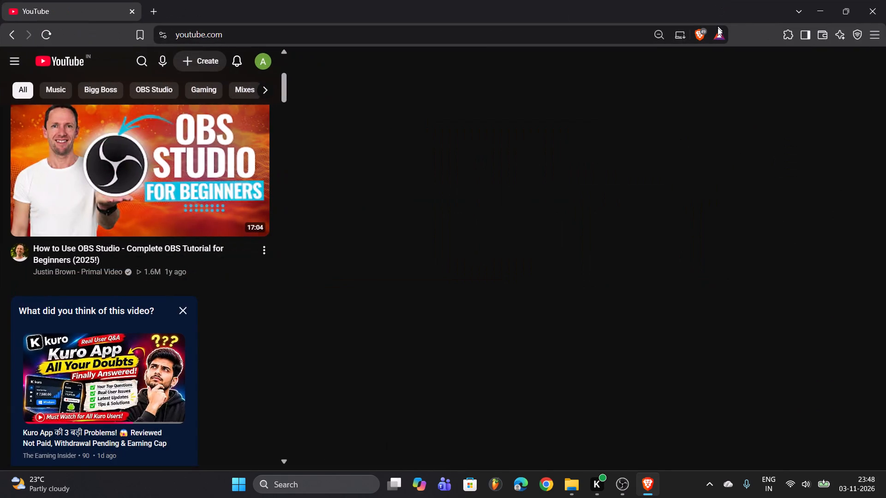
key(alt+Tab)
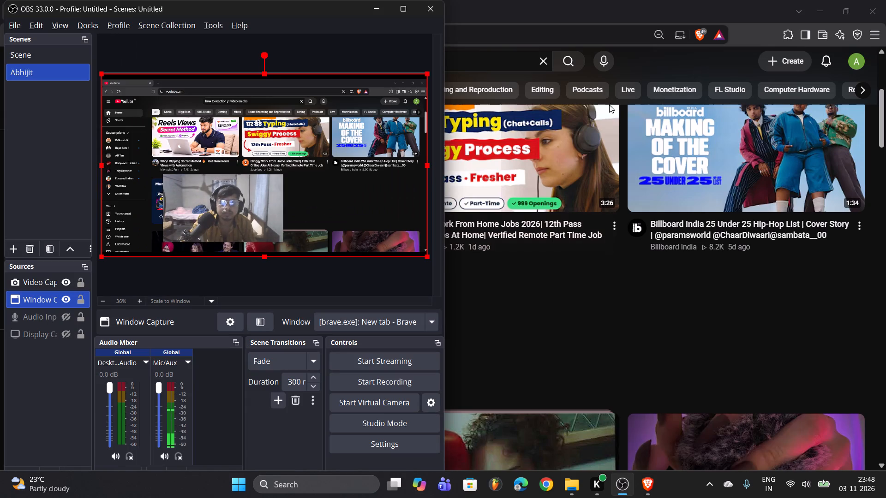
scroll(639, 149, down, 3)
scroll(640, 166, up, 1)
scroll(640, 166, down, 3)
scroll(640, 205, down, 4)
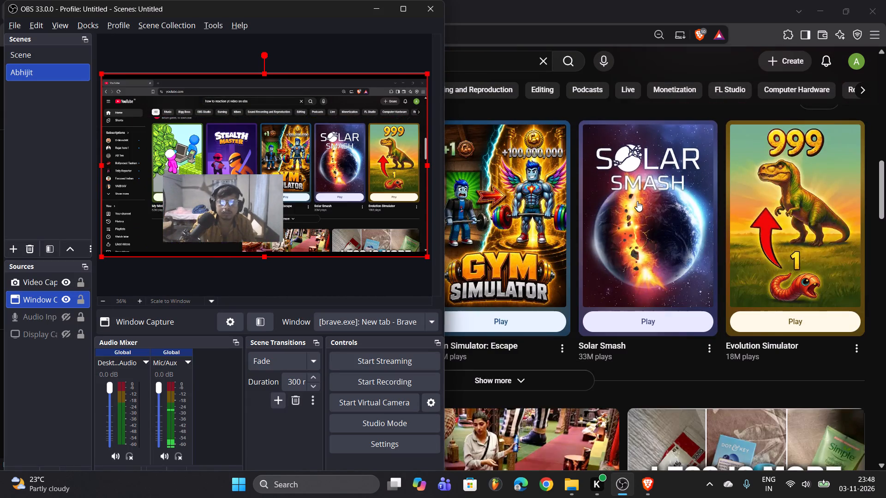
scroll(578, 181, up, 1)
scroll(578, 182, down, 2)
scroll(578, 182, up, 11)
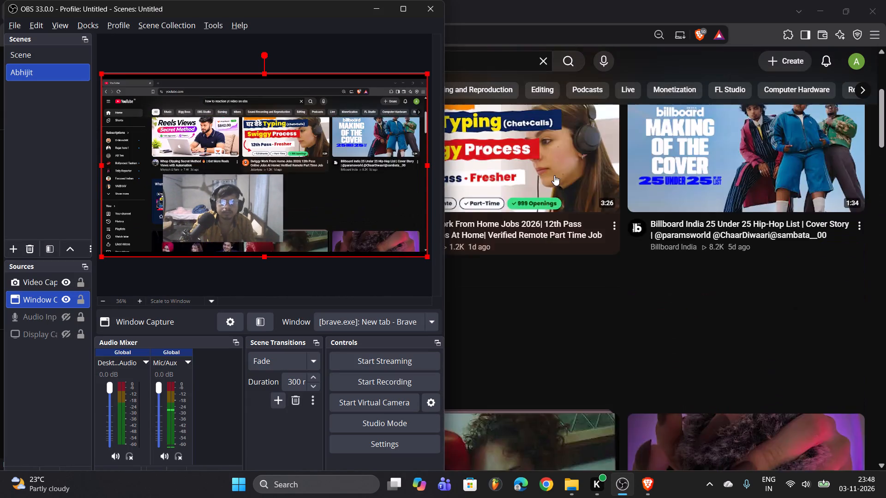
scroll(554, 175, up, 7)
Open D-MonchiK's "QAZI & KANIKA GOT EMOTIONAL" video from the YouTube home page in Brave.
click(503, 67)
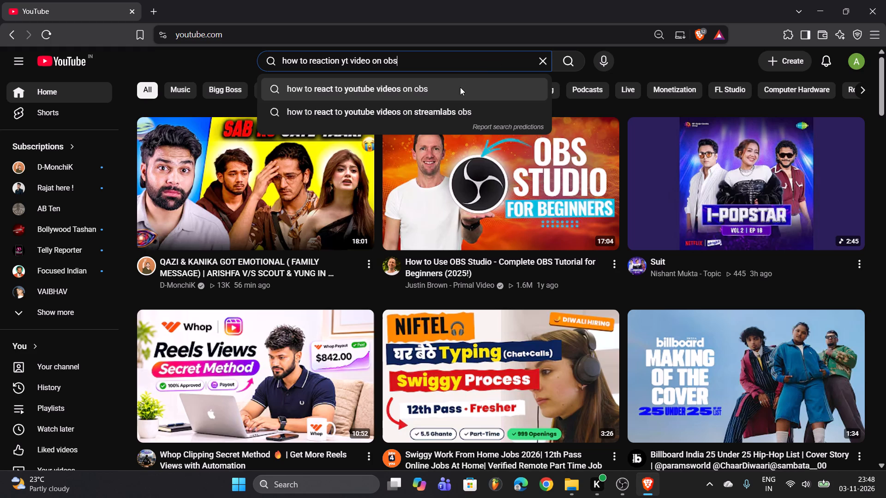
click(281, 209)
Switch to OBS Studio, maximise its window and turn on Studio Mode.
key(alt+Tab)
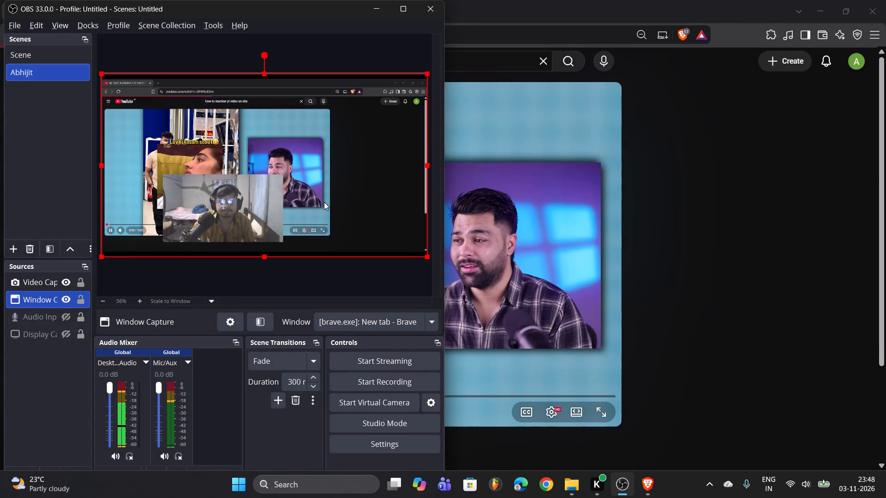
click(404, 6)
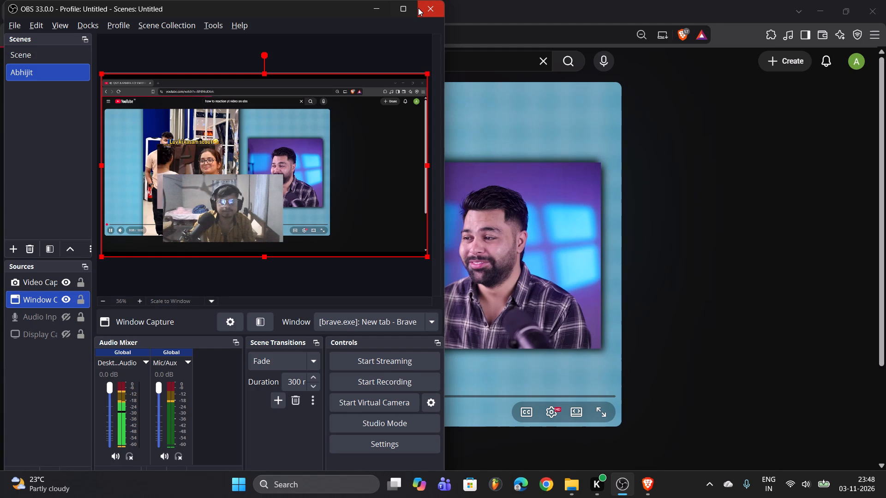
click(780, 389)
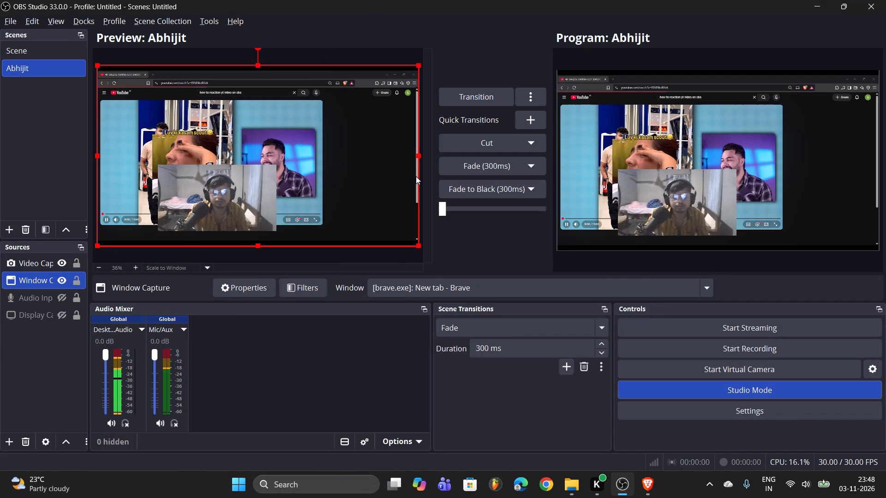
Select the Video Capture Device webcam overlay in the Abhijit preview.
click(240, 184)
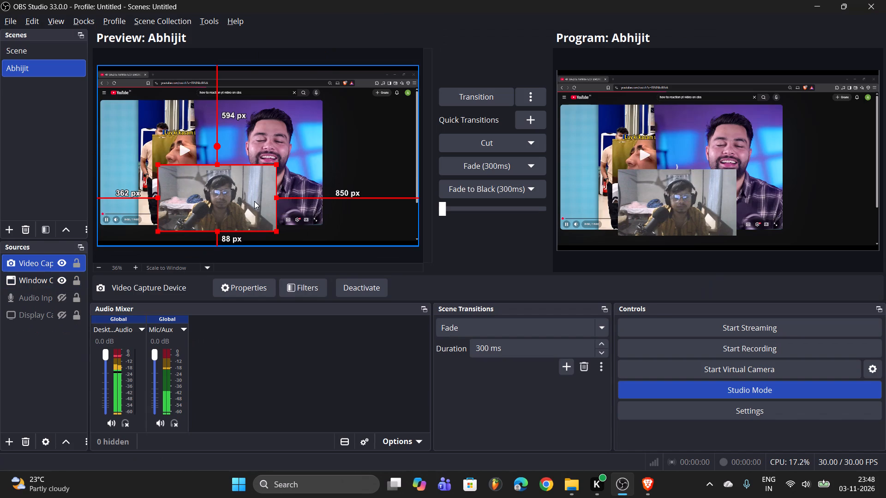
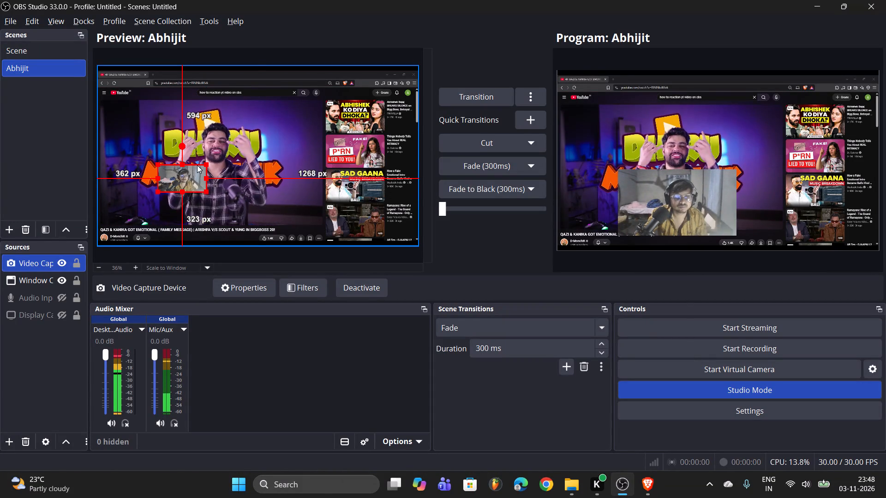
Enlarge the webcam overlay in the Abhijit preview and place it about 614 px from the canvas's left edge and 195 px from its bottom.
click(197, 173)
click(197, 187)
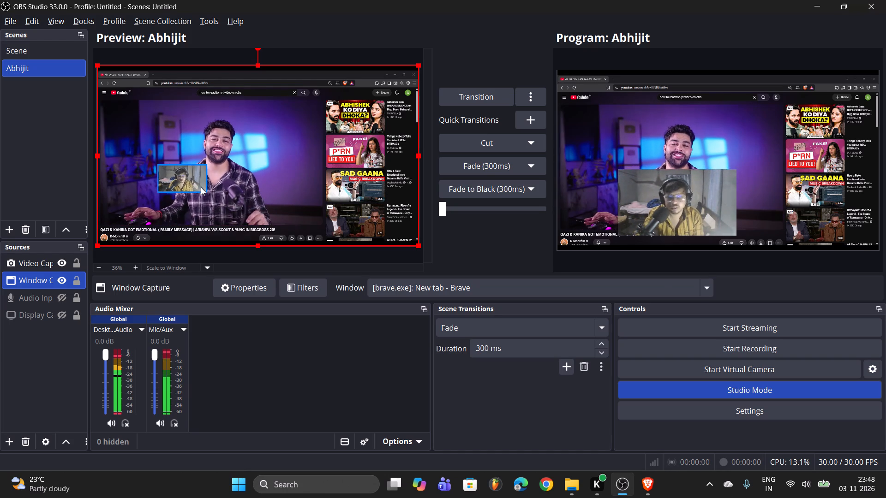
click(186, 193)
click(180, 182)
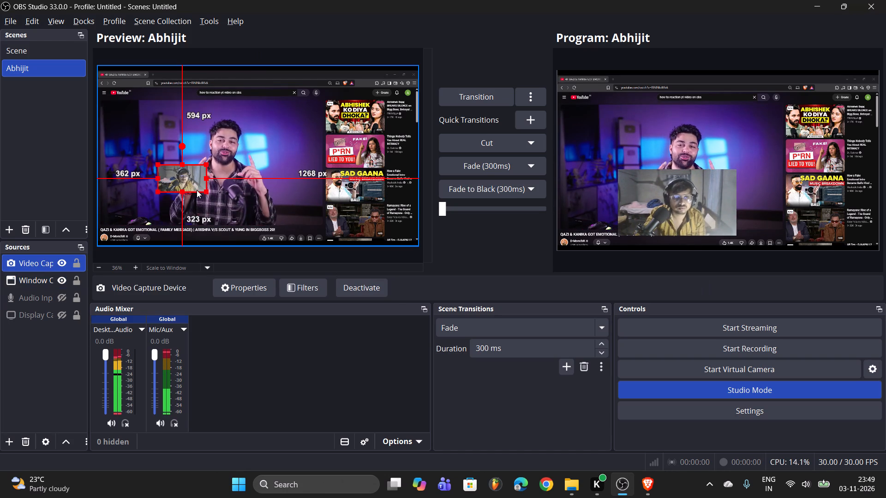
drag(205, 192, 239, 217)
drag(206, 193, 248, 189)
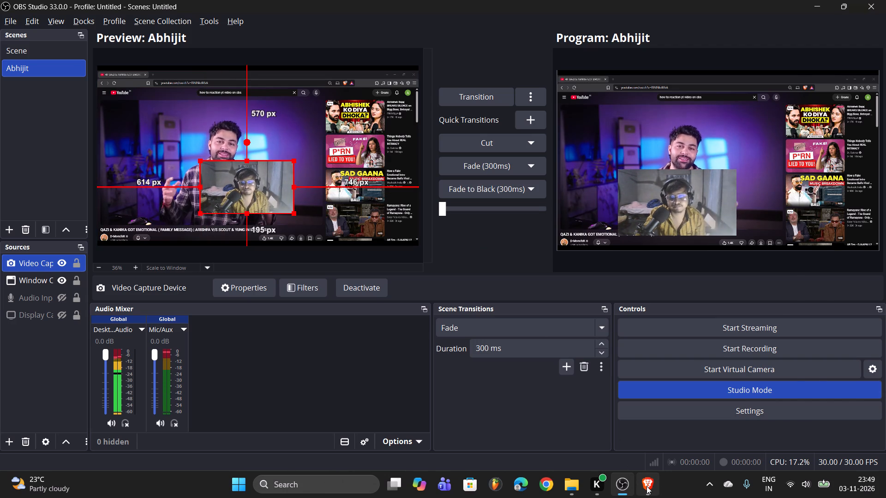
Switch to Brave and pause the "QAZI & KANIKA GOT EMOTIONAL" video.
click(647, 486)
click(377, 293)
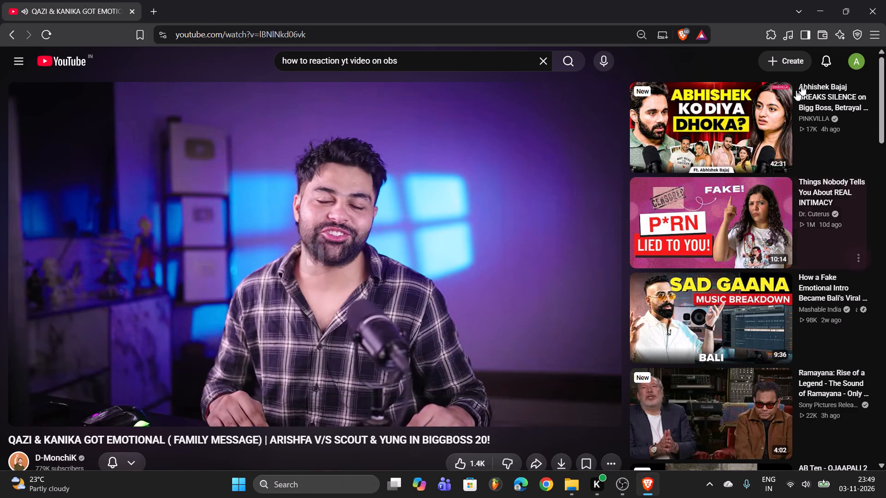
Switch to OBS Studio and turn off Studio Mode.
click(626, 497)
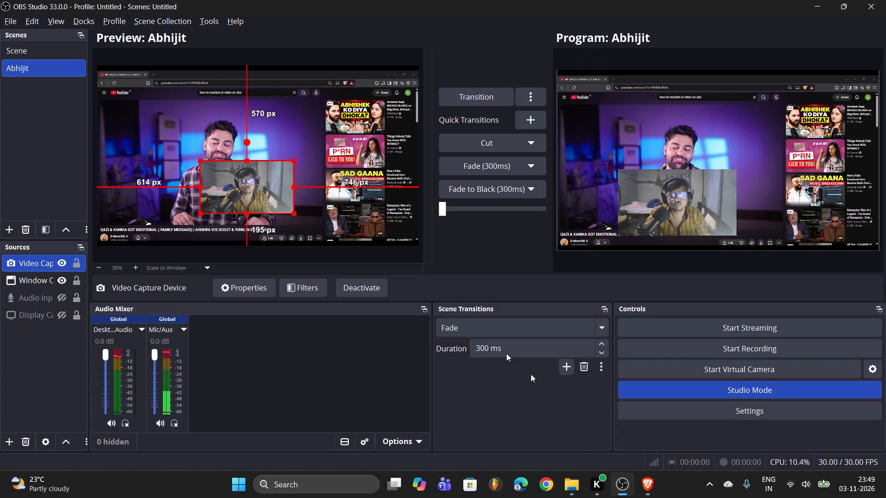
click(786, 388)
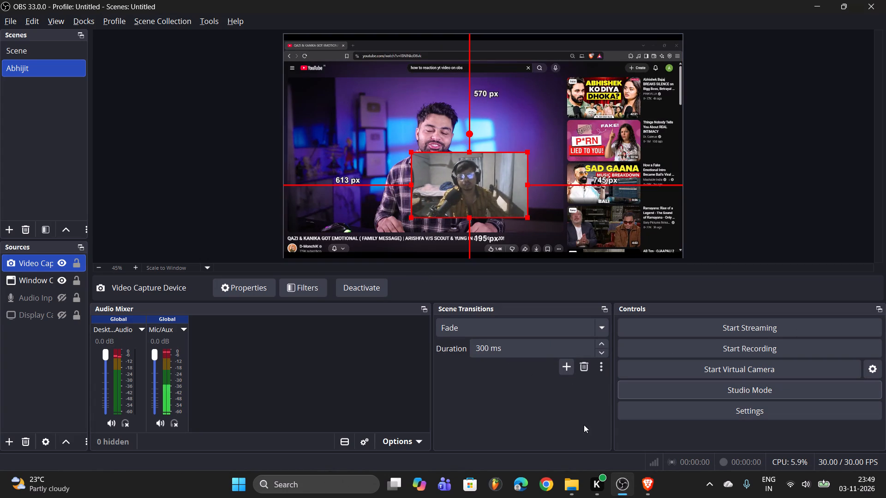
Switch to Brave and search YouTube for "how to swa recording on obs".
click(643, 476)
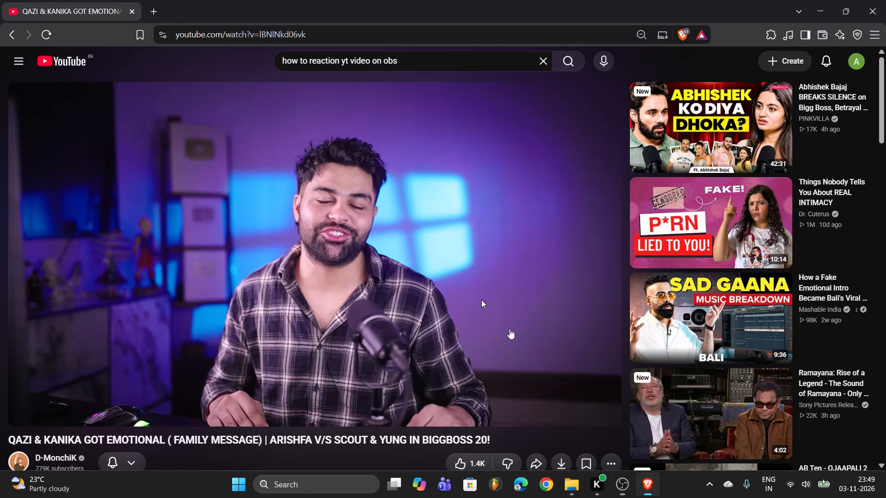
scroll(336, 103, up, 1)
triple_click(433, 68)
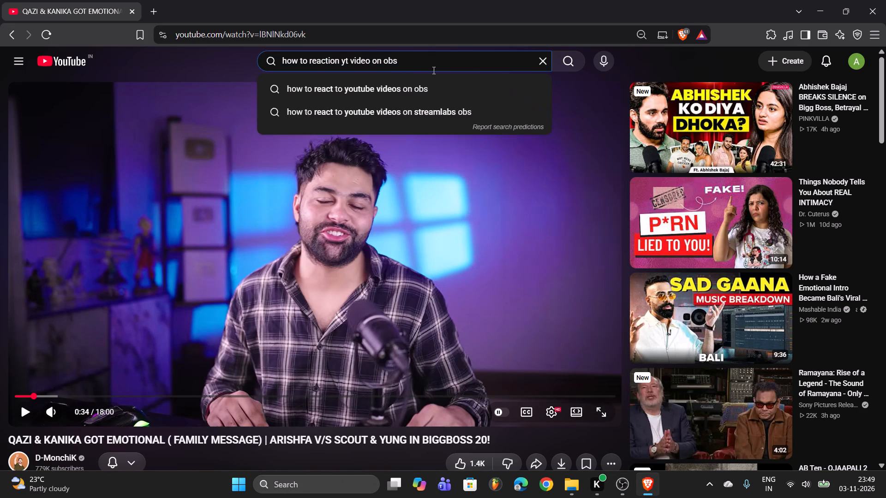
key(BackSpace)
key(BackSpace)
key(BackSpace)
key(BackSpace)
key(BackSpace)
key(BackSpace)
key(BackSpace)
key(BackSpace)
key(BackSpace)
key(BackSpace)
key(BackSpace)
key(BackSpace)
key(BackSpace)
key(BackSpace)
key(BackSpace)
key(BackSpace)
key(BackSpace)
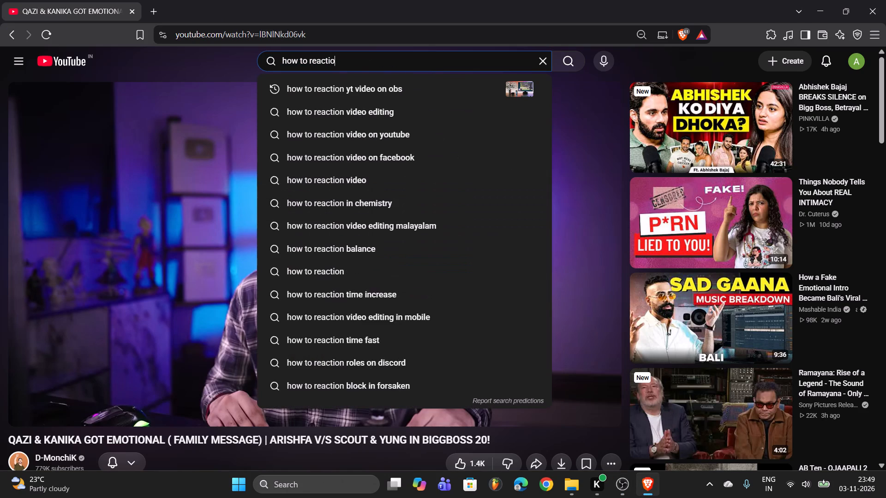
key(BackSpace)
key(BackSpace)
key(BackSpace)
key(BackSpace)
key(BackSpace)
key(BackSpace)
key(BackSpace)
text(swar)
key(BackSpace)
key(BackSpace)
key(BackSpace)
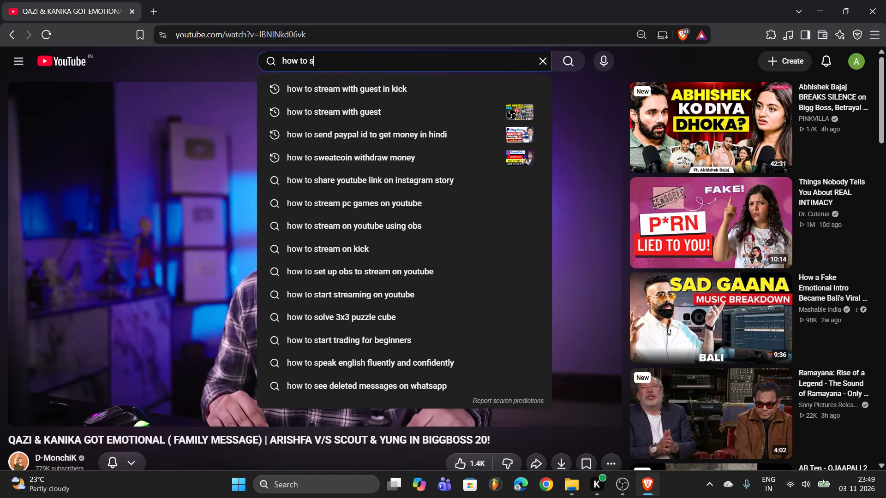
text(wa recording)
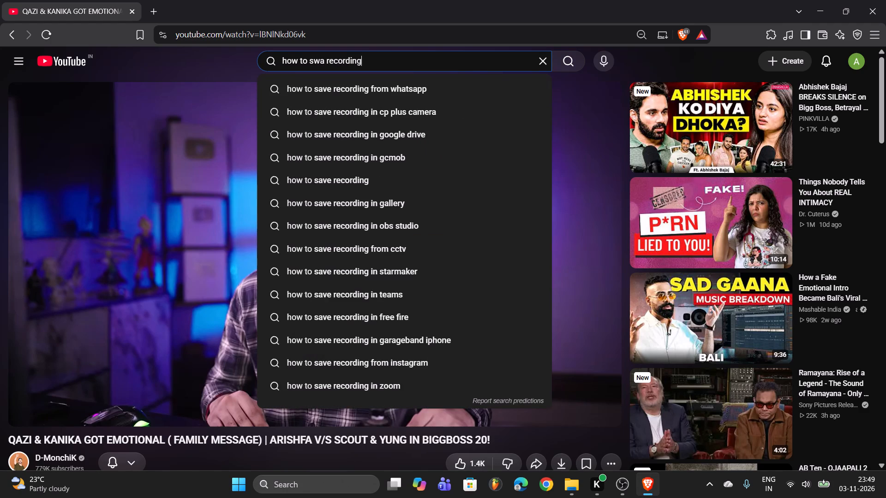
key(space)
text(on)
key(space)
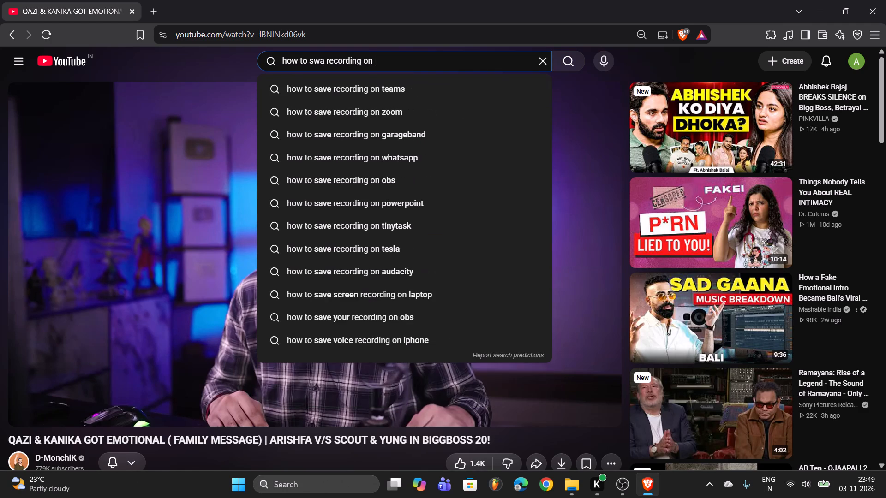
text(obs)
key(Return)
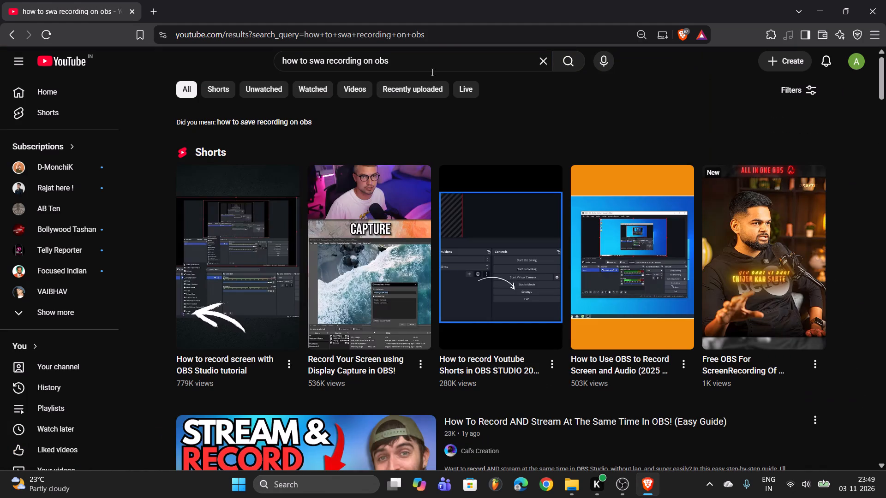
Revise the YouTube search to "how to saw recording on obs when record" and run it.
click(319, 58)
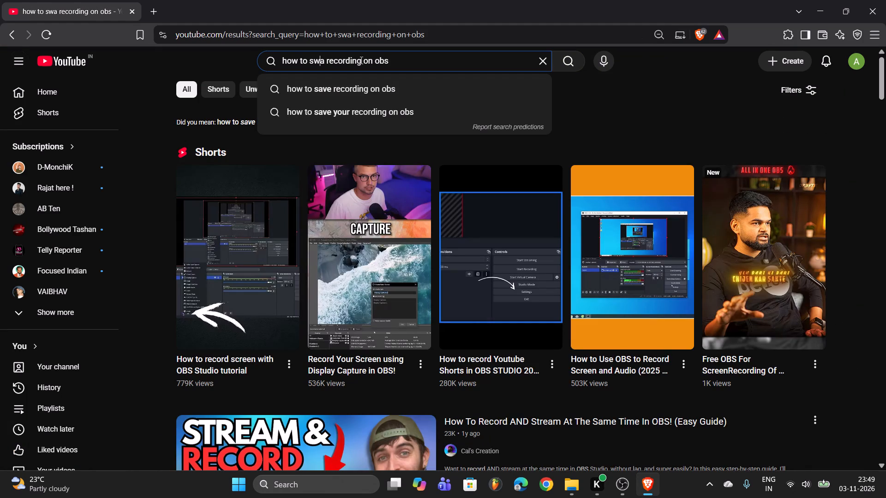
key(BackSpace)
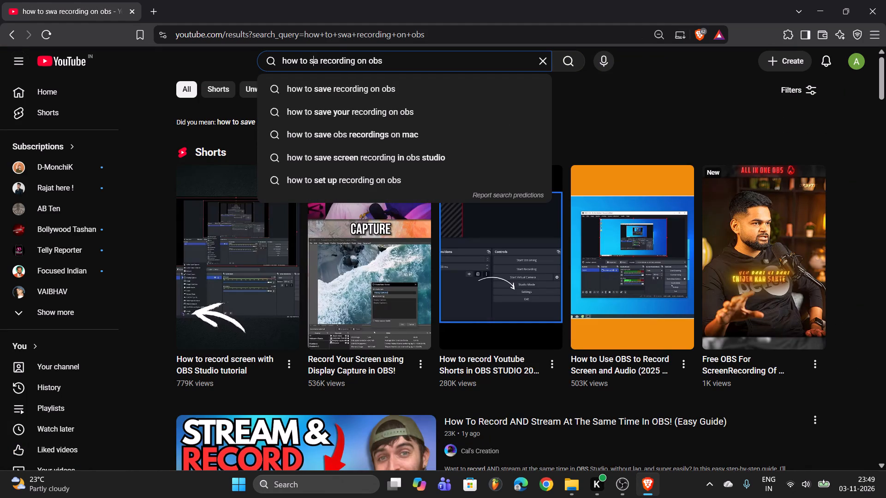
click(321, 52)
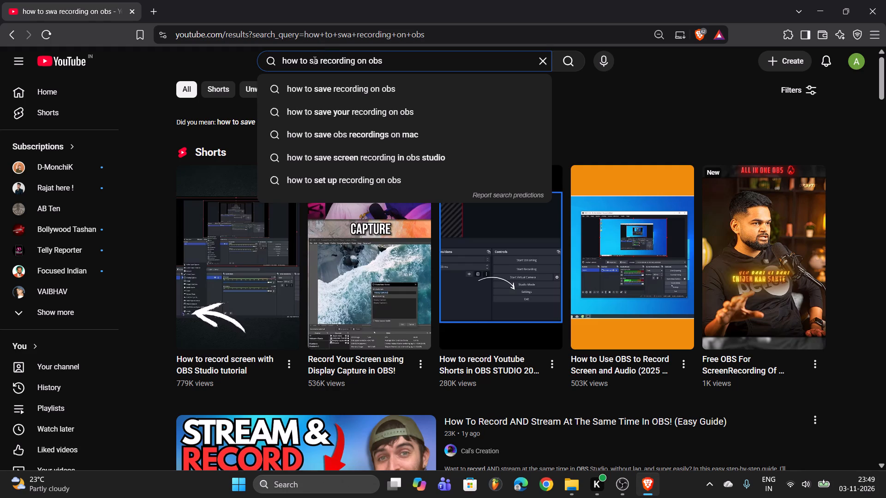
click(318, 60)
key(w)
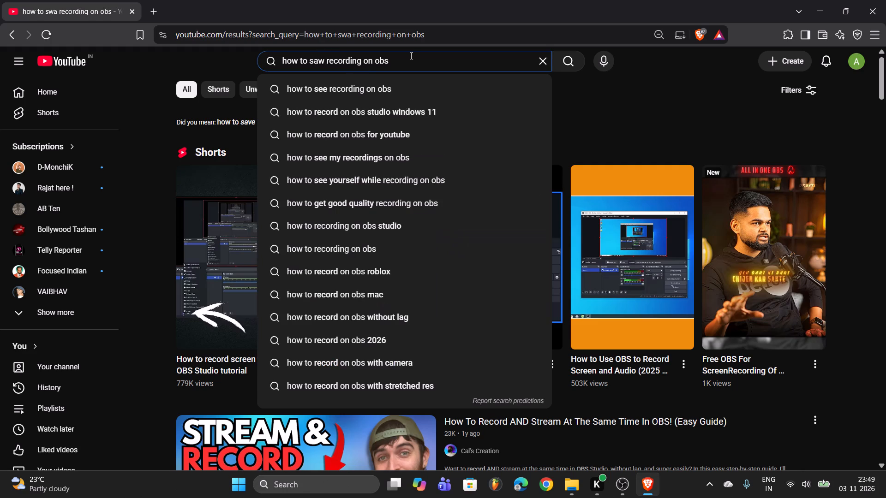
click(411, 54)
click(409, 55)
key(space)
text(w)
key(h)
key(e)
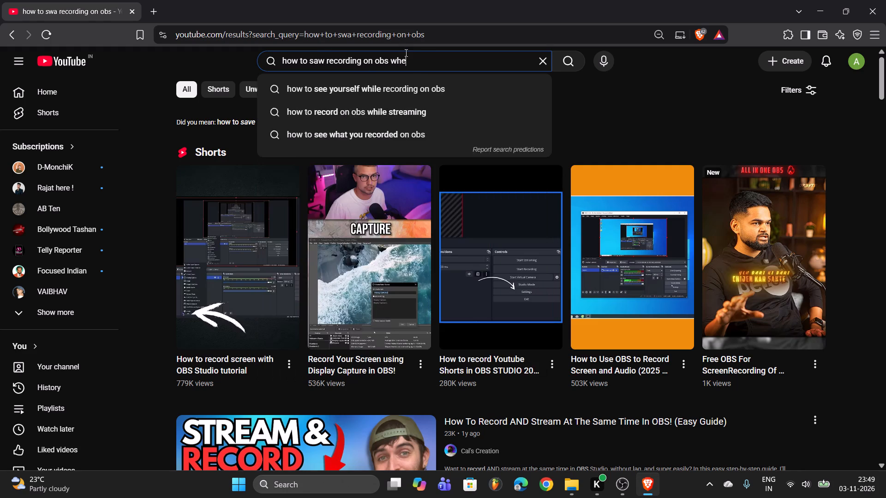
key(n)
key(space)
key(r)
key(e)
key(c)
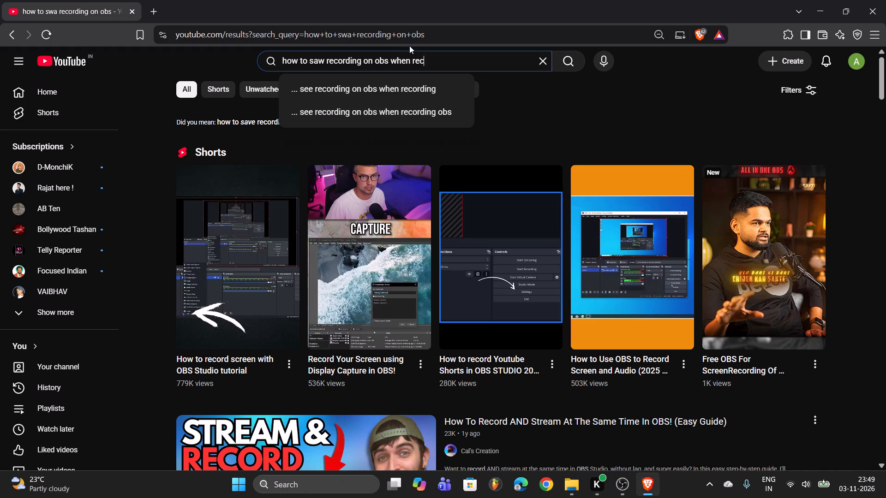
key(o)
key(r)
key(d)
key(Return)
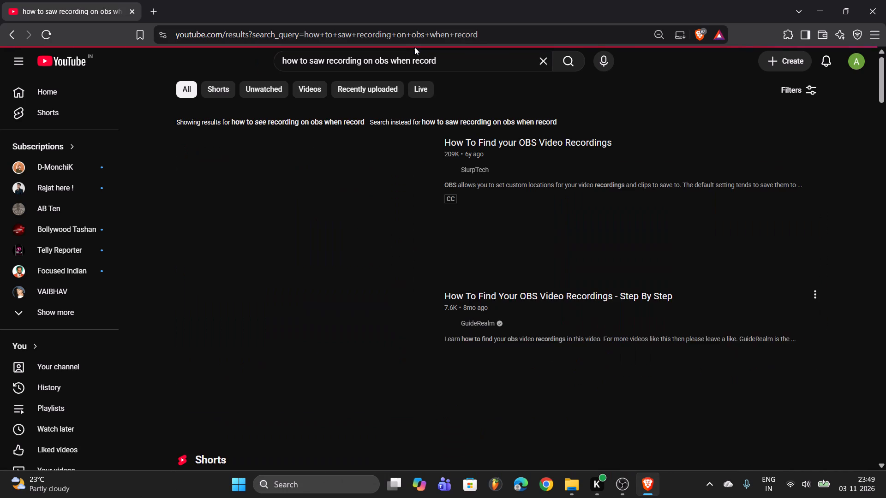
Look through the YouTube results for a tutorial on seeing the OBS recording while recording.
scroll(467, 297, down, 4)
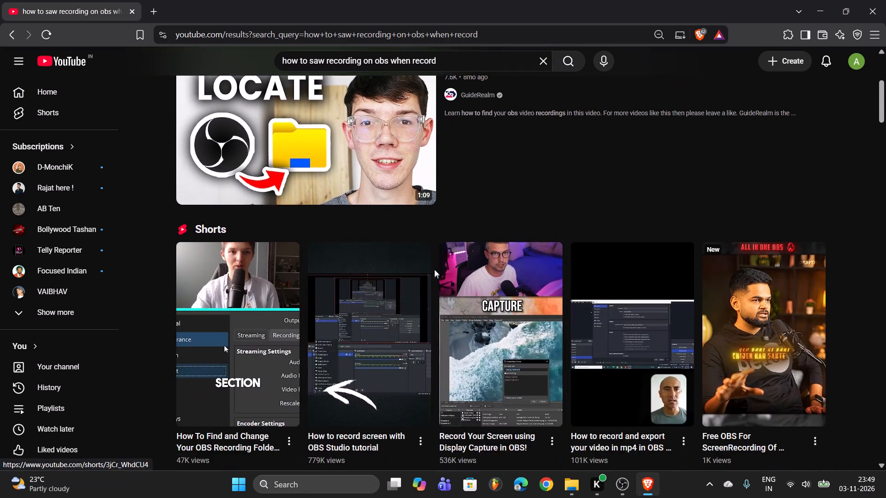
scroll(427, 284, down, 2)
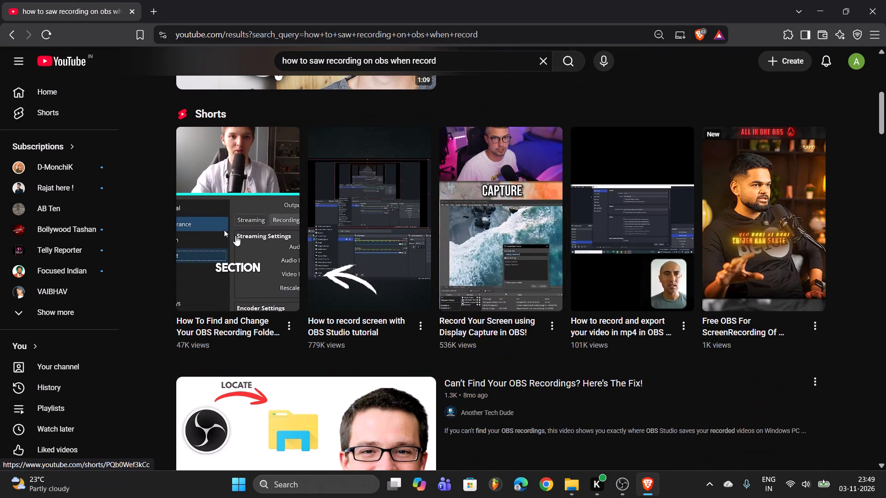
scroll(240, 243, up, 1)
scroll(240, 244, down, 7)
scroll(396, 277, up, 2)
scroll(396, 281, down, 3)
scroll(390, 233, down, 2)
scroll(388, 234, up, 1)
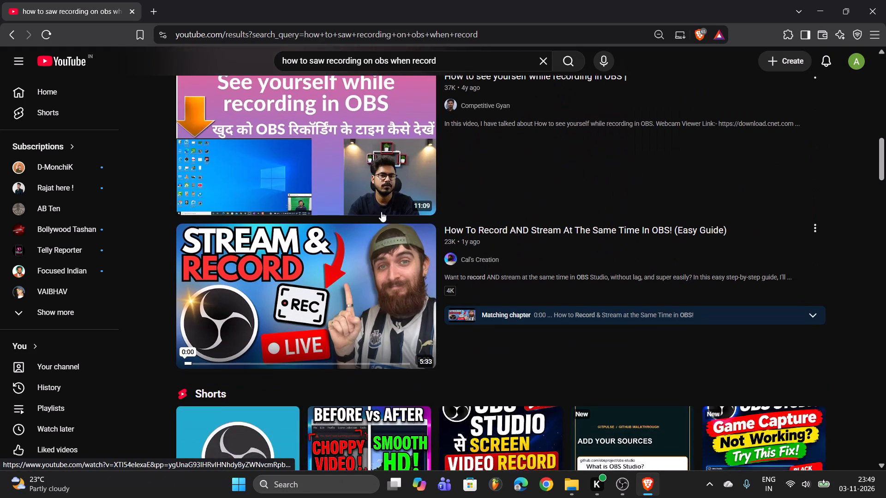
scroll(355, 182, down, 5)
scroll(355, 182, up, 2)
scroll(353, 166, down, 1)
Revise the YouTube search to "how to saw stramenimg display when record" and run it.
click(452, 51)
click(454, 56)
key(space)
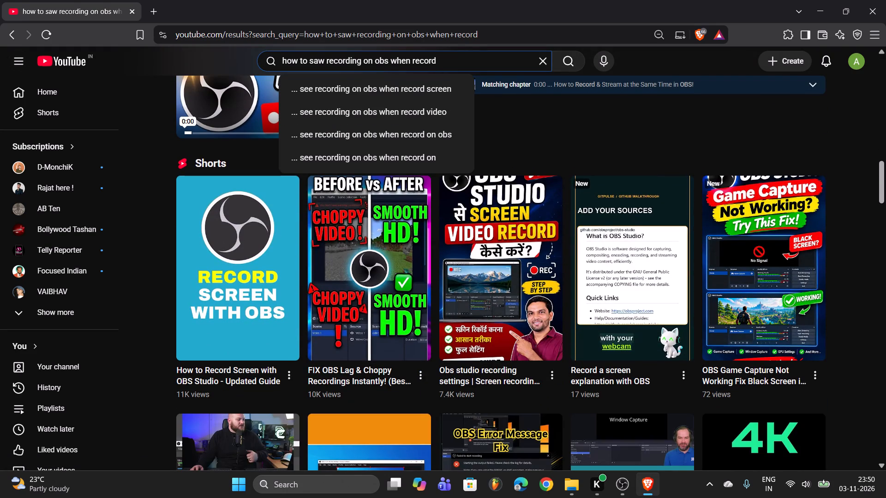
key(BackSpace)
key(BackSpace)
key(BackSpace)
key(BackSpace)
key(BackSpace)
key(BackSpace)
key(BackSpace)
key(BackSpace)
key(BackSpace)
key(BackSpace)
key(BackSpace)
key(BackSpace)
key(BackSpace)
key(BackSpace)
key(BackSpace)
key(BackSpace)
key(BackSpace)
key(BackSpace)
key(BackSpace)
key(BackSpace)
key(BackSpace)
key(BackSpace)
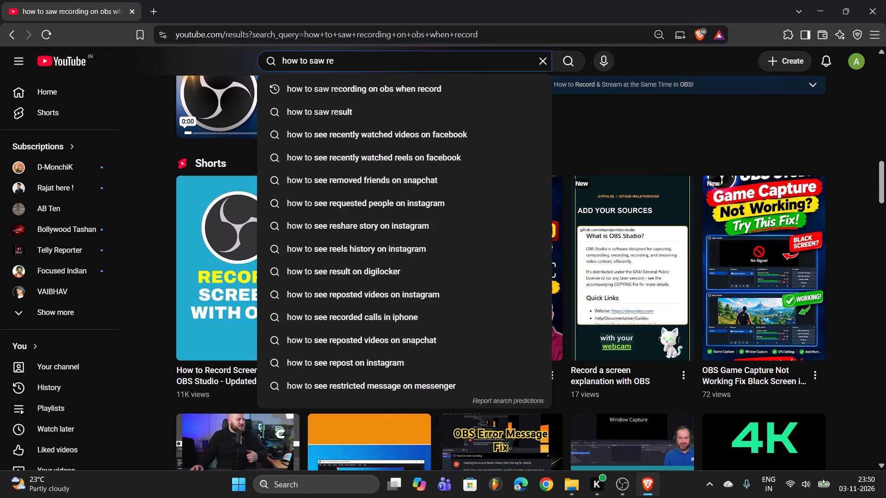
key(BackSpace)
text(stremeing)
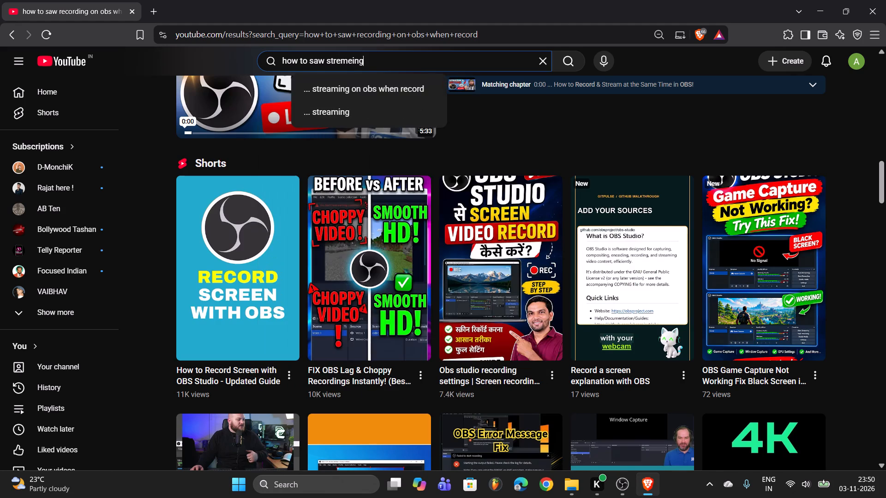
key(space)
key(BackSpace)
key(BackSpace)
key(BackSpace)
key(BackSpace)
key(BackSpace)
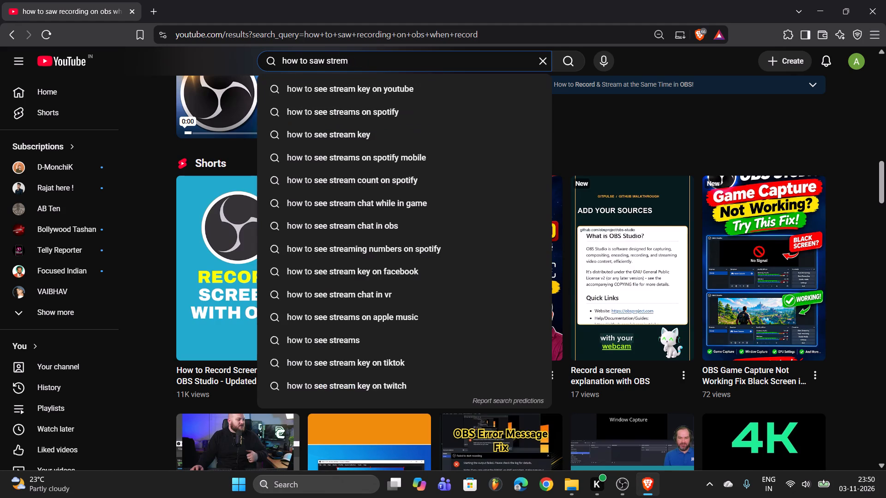
key(BackSpace)
key(BackSpace)
text(am)
text(enig)
key(space)
key(w)
text(he)
key(n)
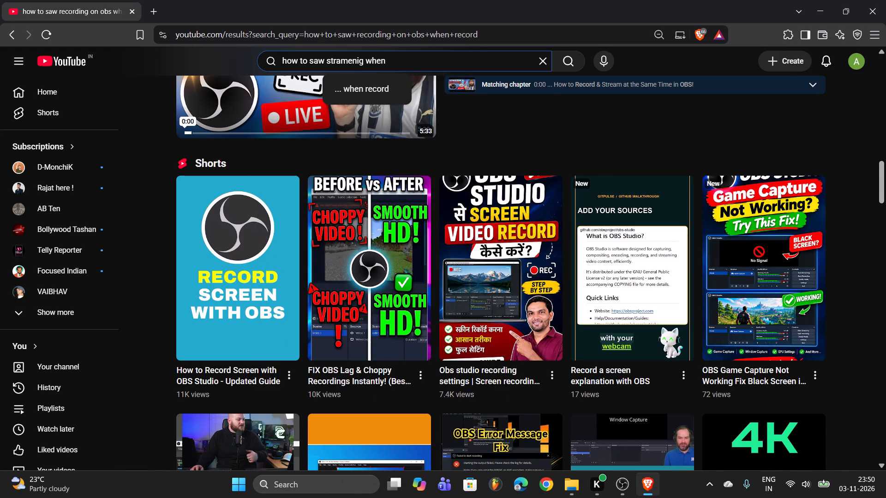
key(space)
text(re)
key(BackSpace)
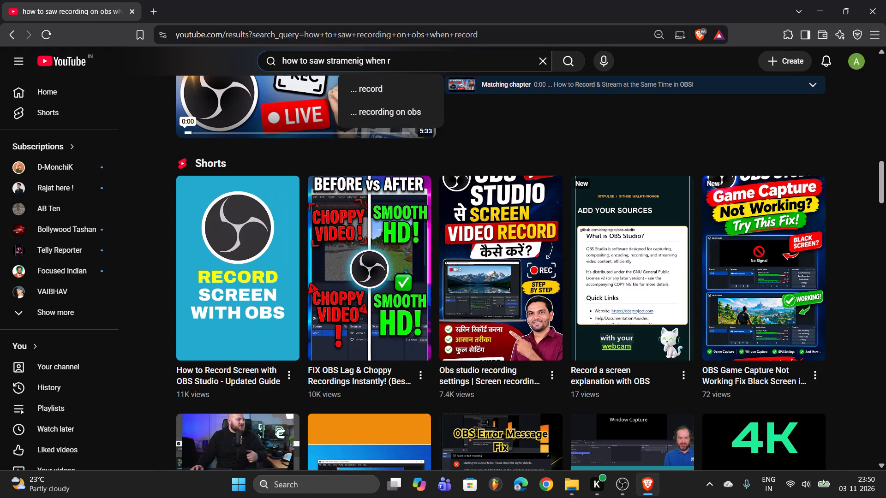
key(BackSpace)
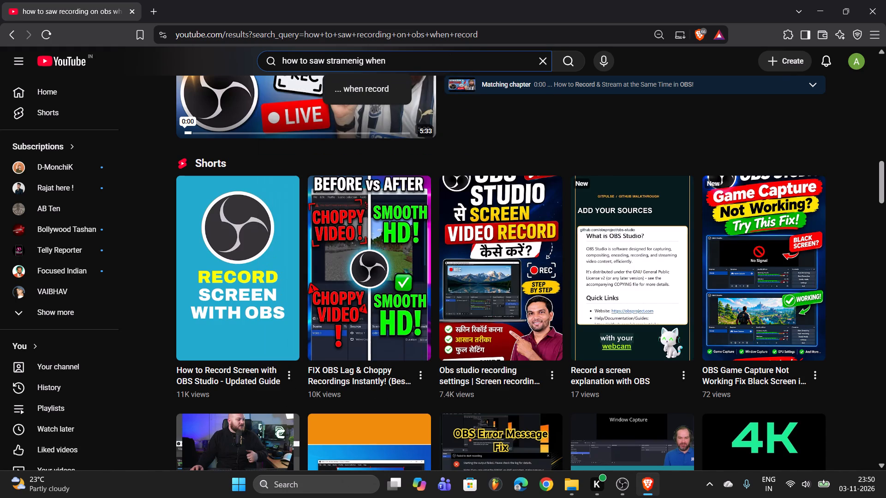
key(BackSpace)
key(BackSpace)
key(BackSpace)
key(BackSpace)
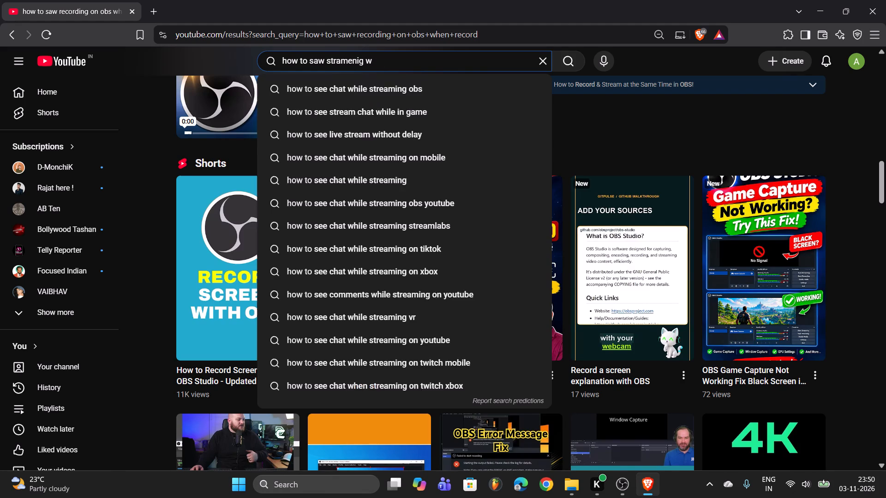
key(BackSpace)
key(BackSpace)
key(BackSpace)
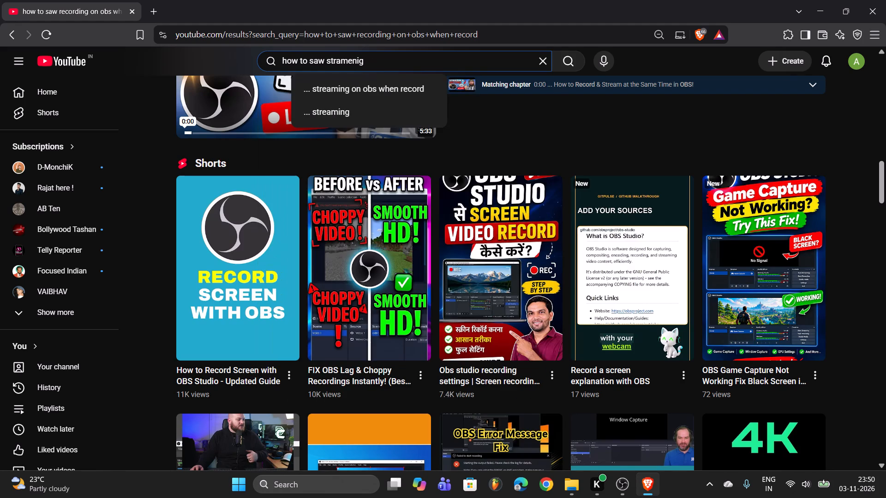
text(mg)
key(space)
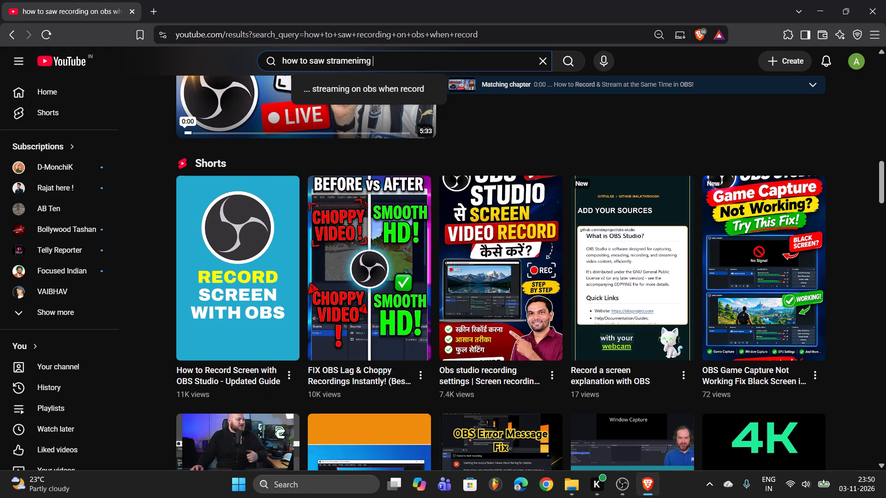
text(display)
key(space)
text(whe)
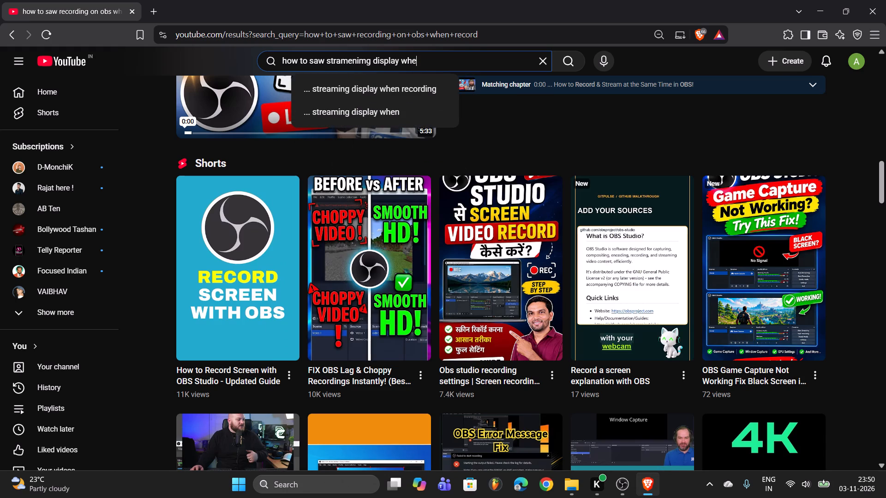
text(m)
key(space)
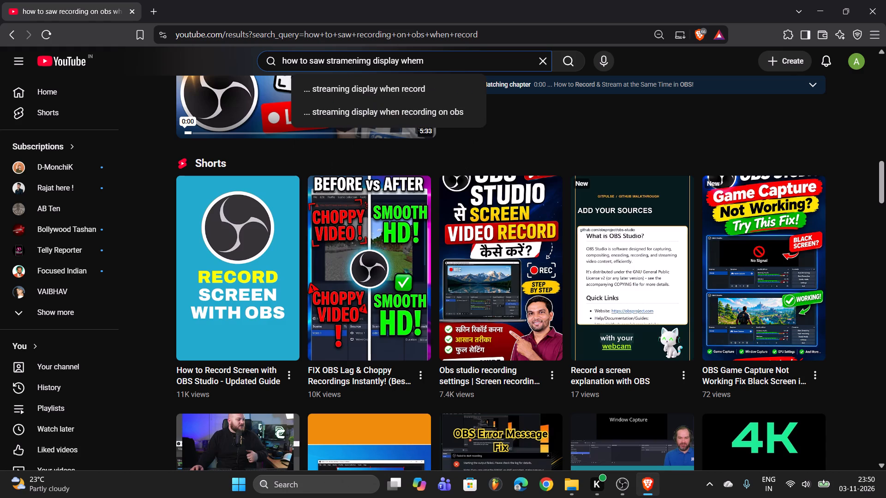
key(BackSpace)
key(BackSpace)
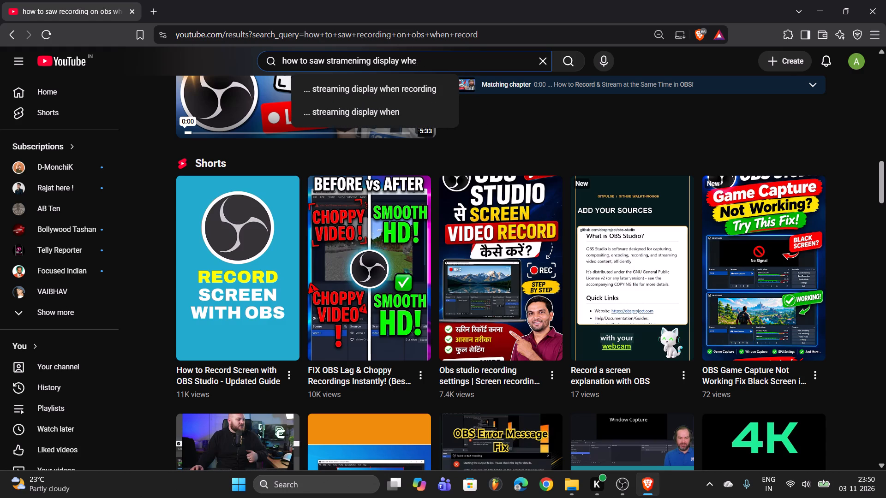
text(n record)
key(Return)
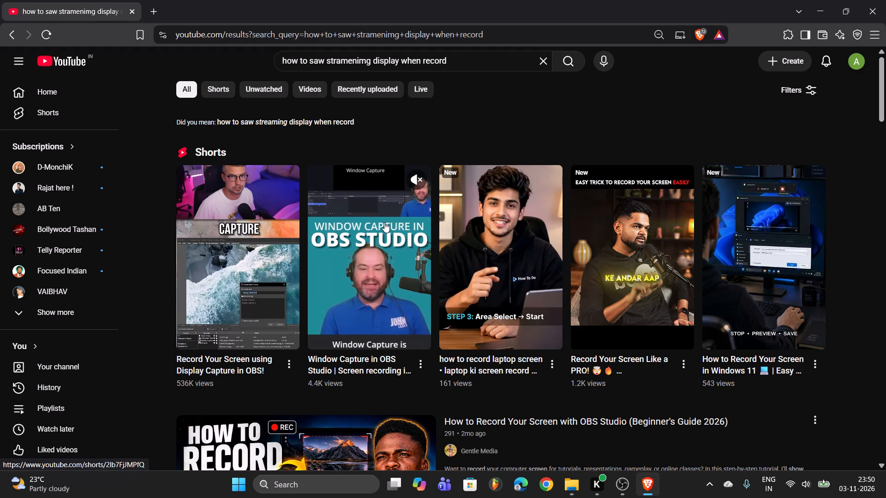
Find the TypeStudio Short "How to Record Yourself and Your Screen at the Same …", skim it in full screen and return to the results.
scroll(625, 241, up, 1)
scroll(624, 241, down, 1)
scroll(475, 291, down, 4)
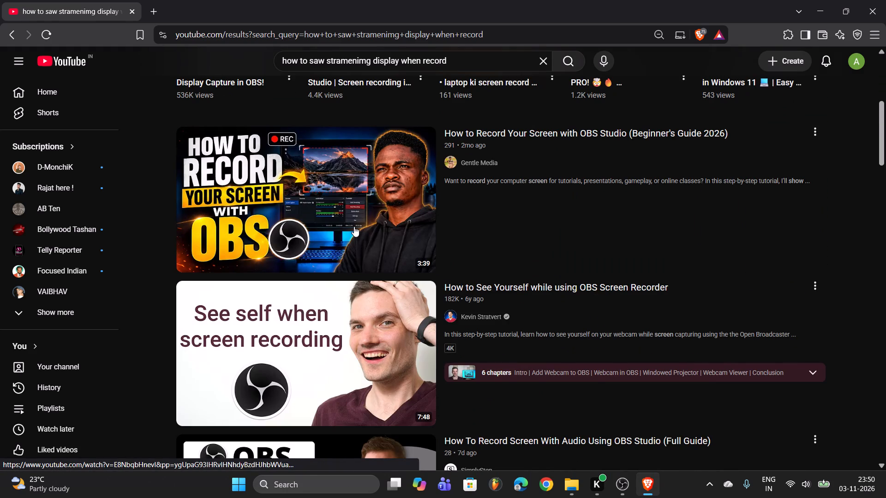
scroll(353, 230, down, 10)
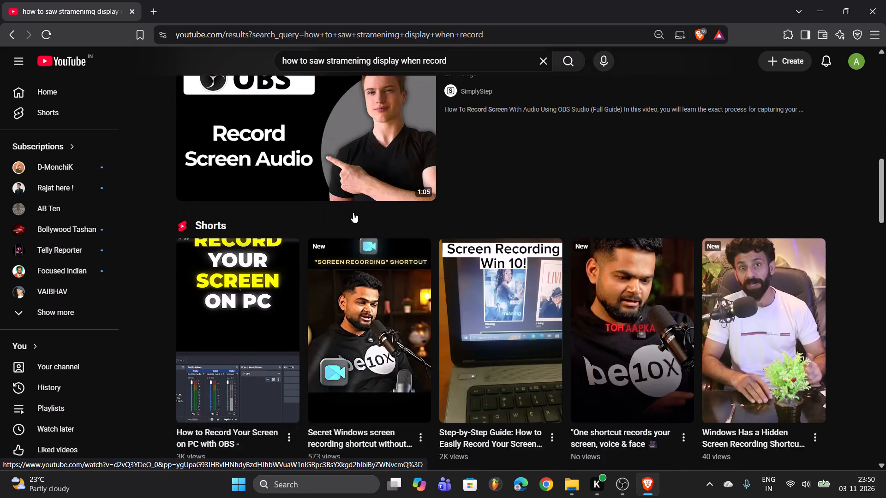
scroll(352, 213, down, 4)
scroll(350, 214, up, 1)
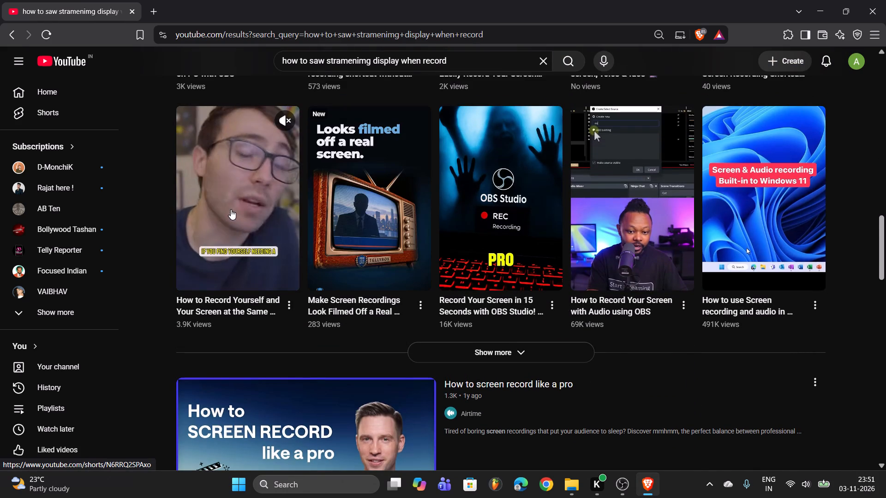
click(231, 209)
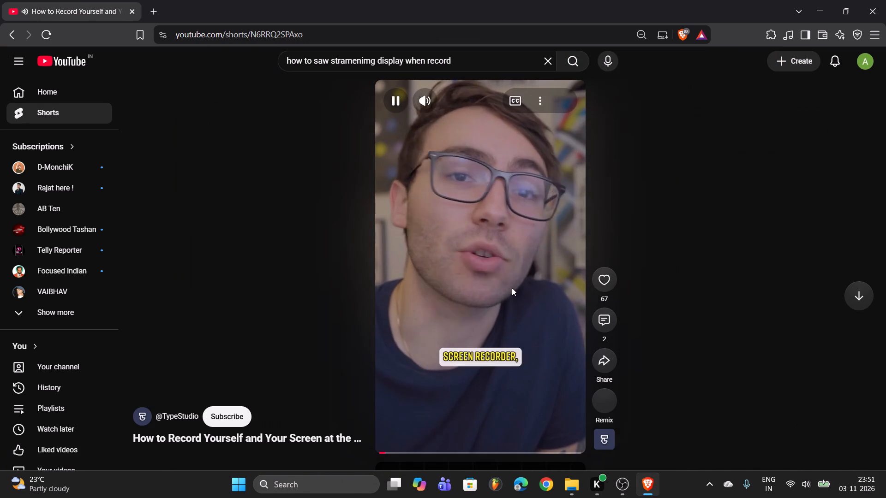
click(558, 99)
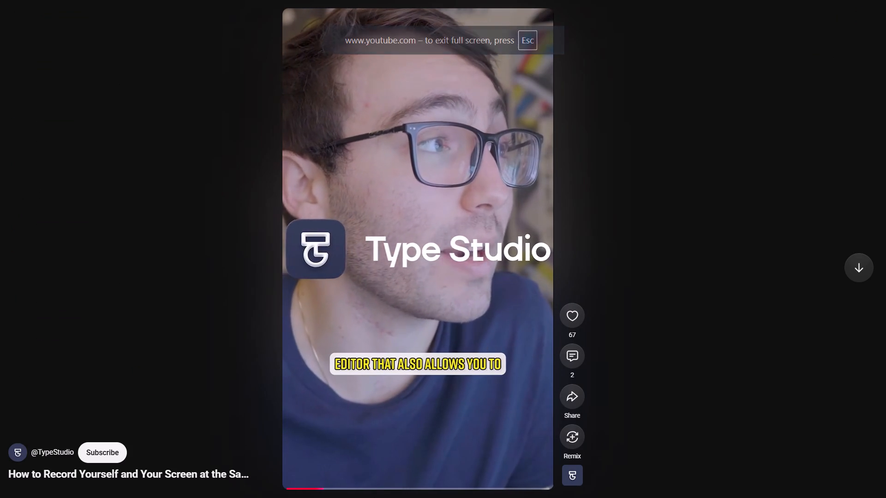
click(364, 485)
click(430, 496)
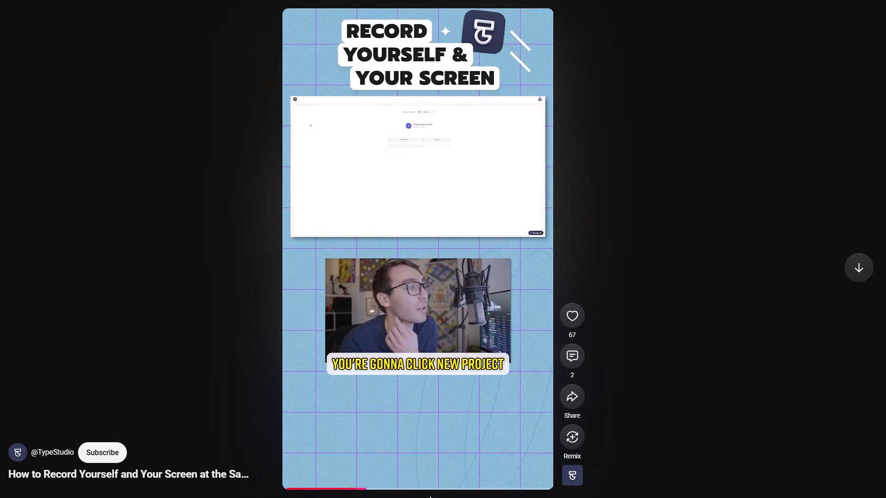
click(449, 489)
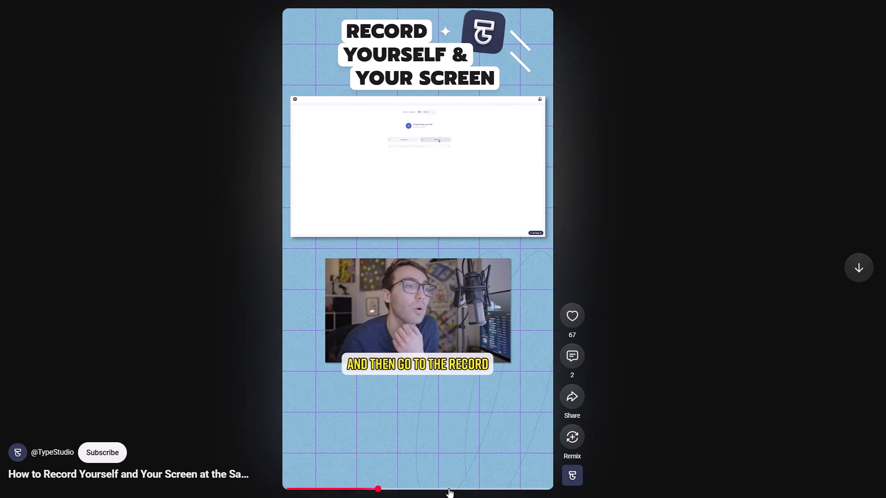
click(495, 483)
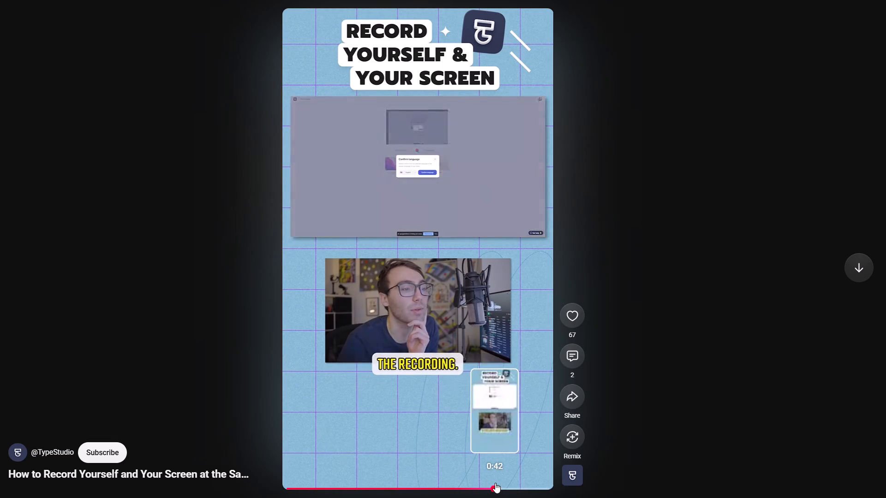
click(528, 487)
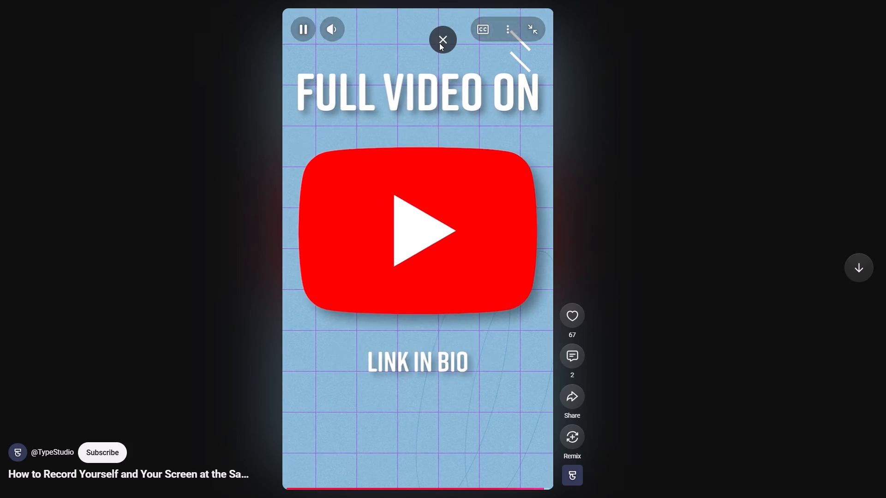
click(436, 44)
click(16, 30)
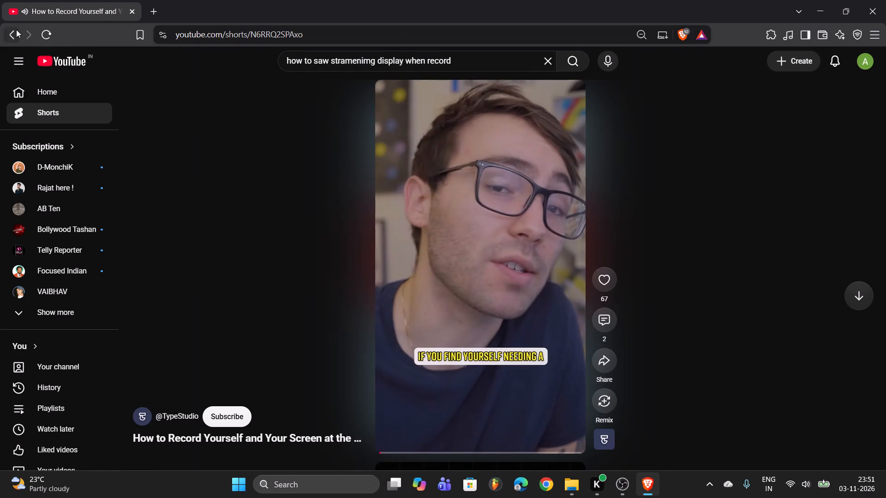
Look further through the results for an OBS tutorial and open the Short "How to Record Your Screen with Audio using OBS".
scroll(588, 195, down, 3)
scroll(588, 195, up, 1)
scroll(588, 195, down, 1)
scroll(588, 195, up, 1)
scroll(588, 195, down, 6)
scroll(521, 254, down, 3)
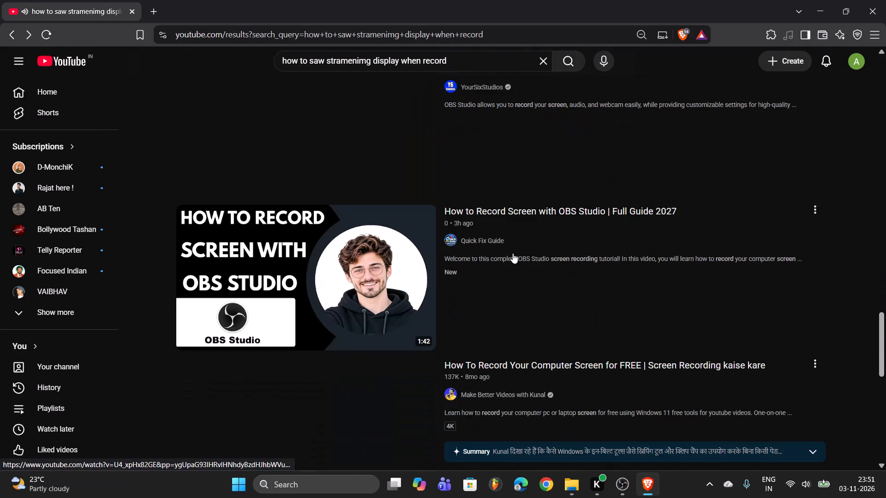
scroll(512, 253, down, 17)
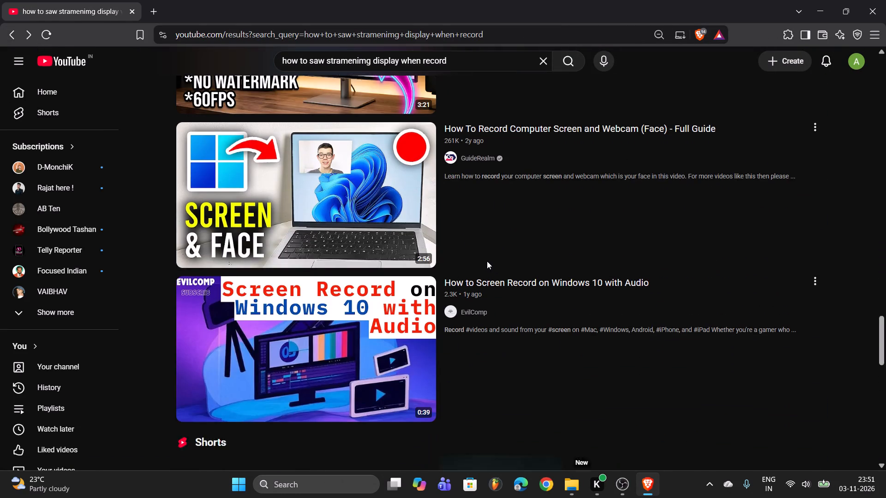
scroll(487, 261, down, 2)
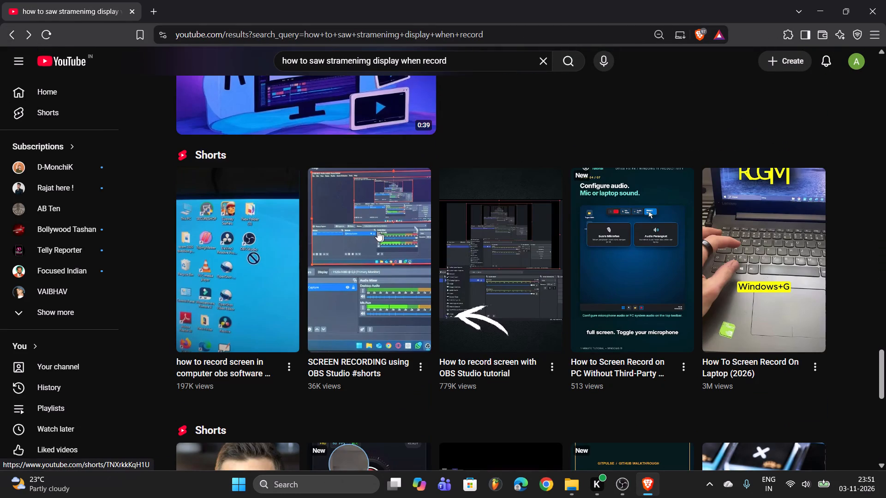
scroll(496, 242, down, 7)
scroll(490, 261, up, 3)
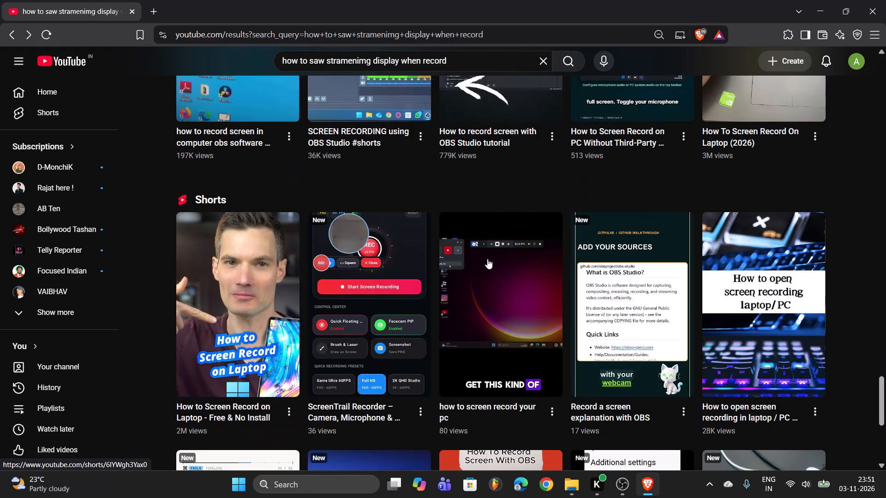
scroll(485, 266, down, 7)
scroll(547, 292, down, 5)
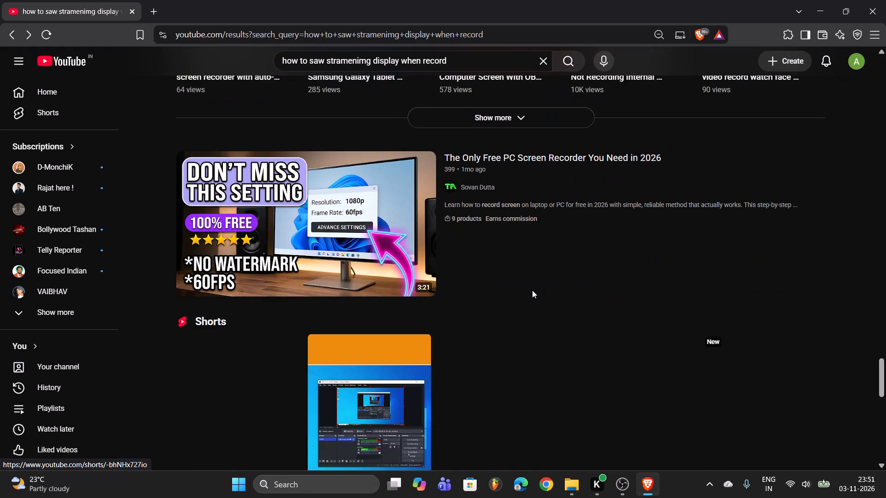
scroll(524, 296, down, 10)
scroll(523, 296, up, 2)
scroll(523, 296, down, 5)
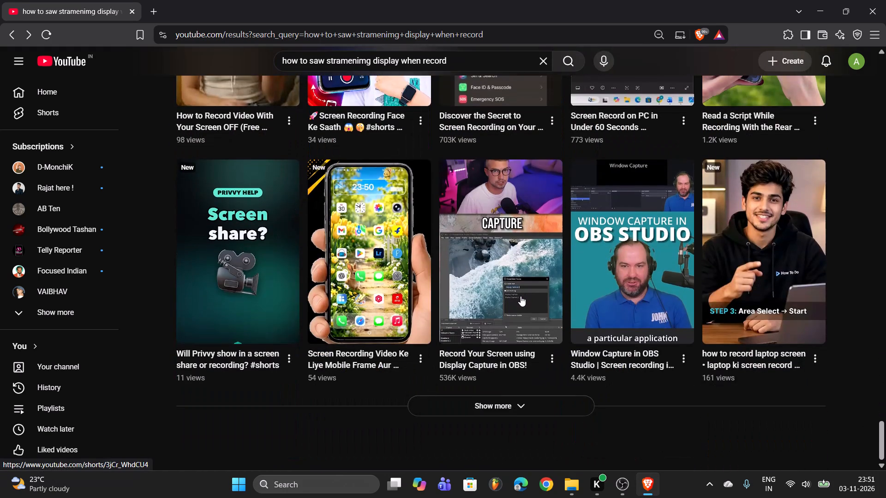
scroll(521, 296, down, 4)
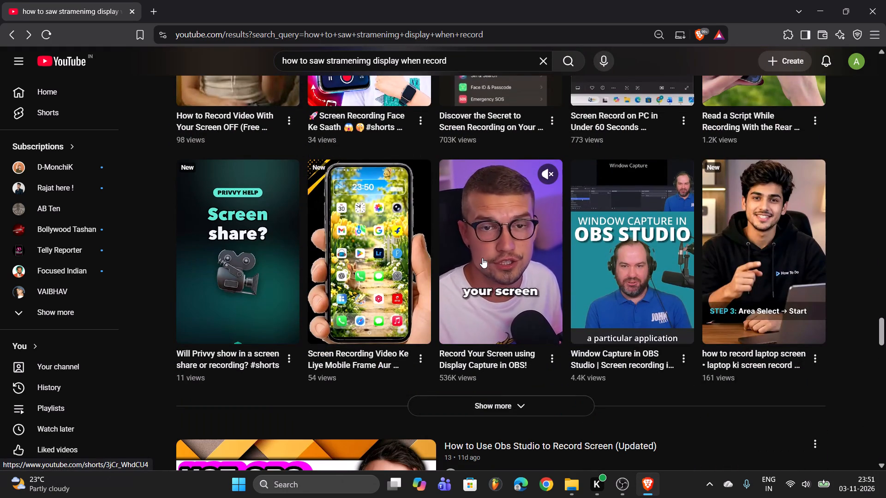
scroll(482, 267, down, 12)
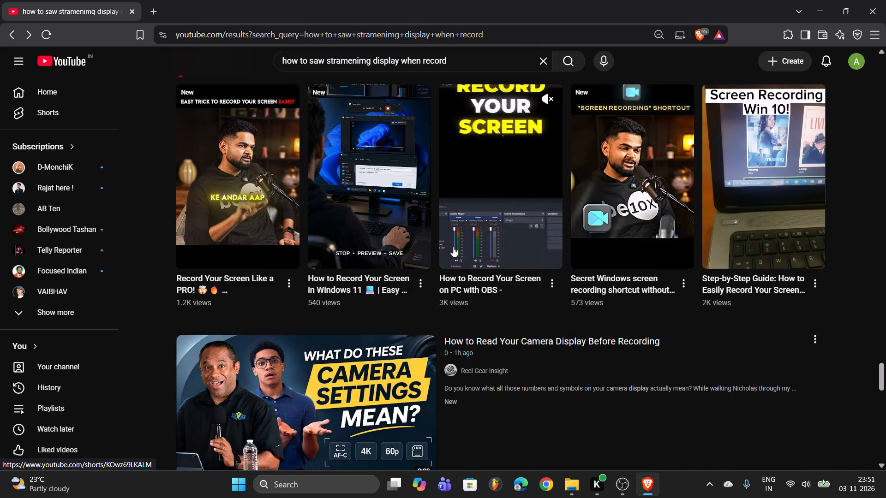
scroll(453, 247, down, 10)
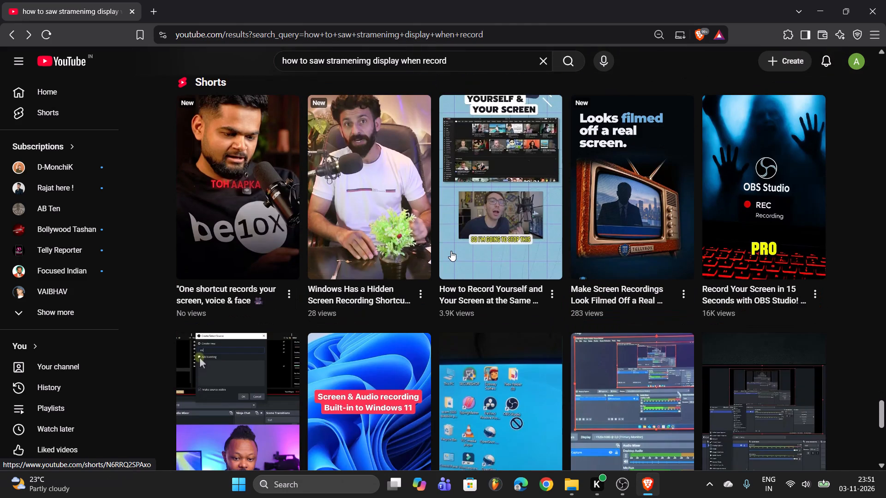
scroll(452, 251, up, 3)
scroll(452, 251, down, 3)
scroll(417, 284, down, 4)
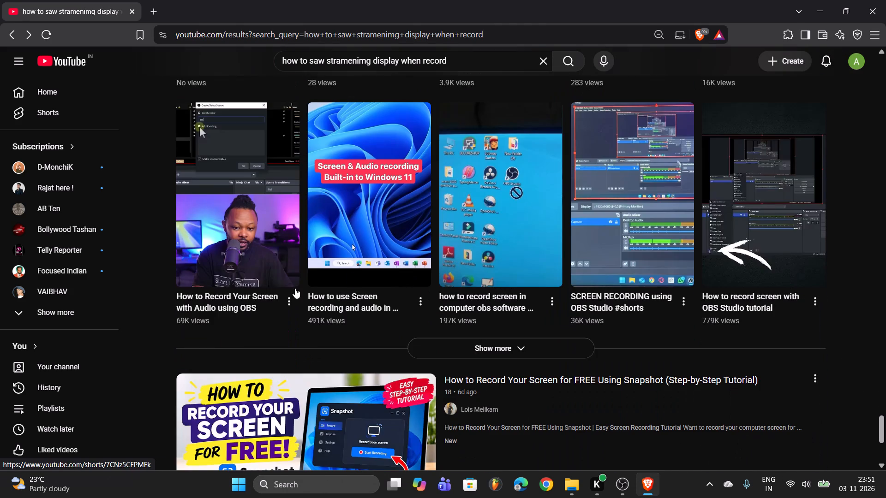
click(238, 245)
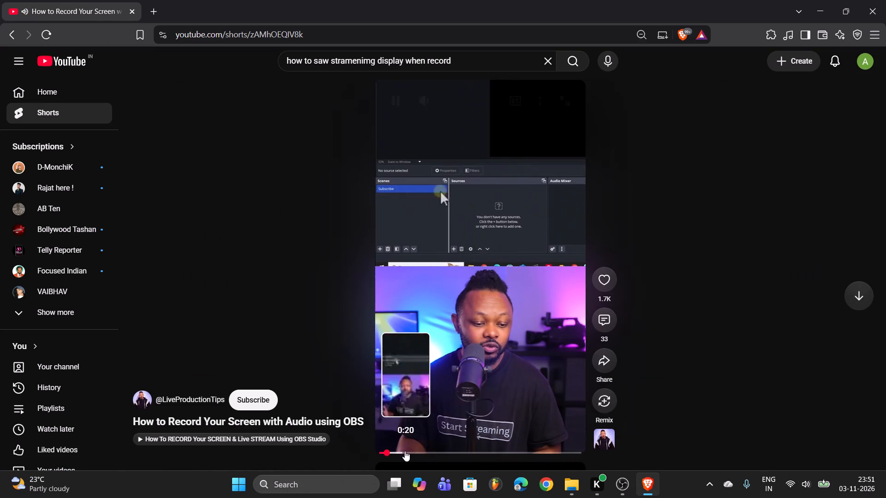
Skim the Short "How to Record Your Screen with Audio using OBS" through to its end and return to the search results.
click(410, 455)
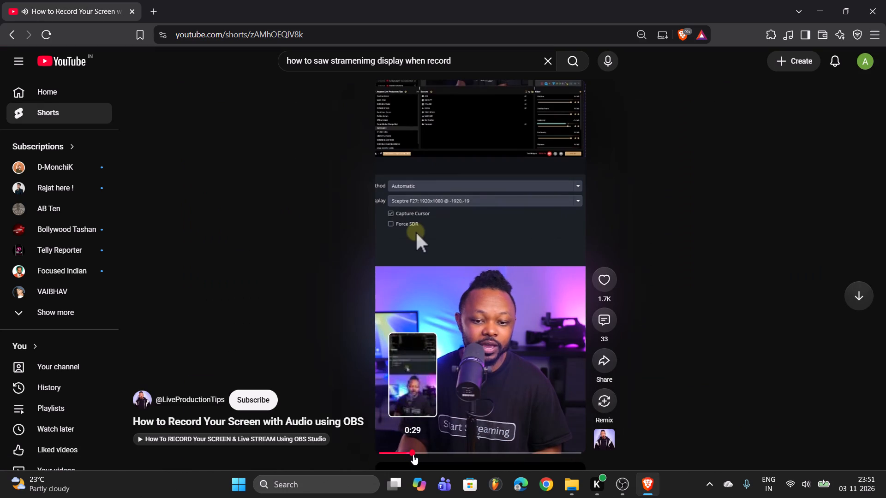
click(437, 451)
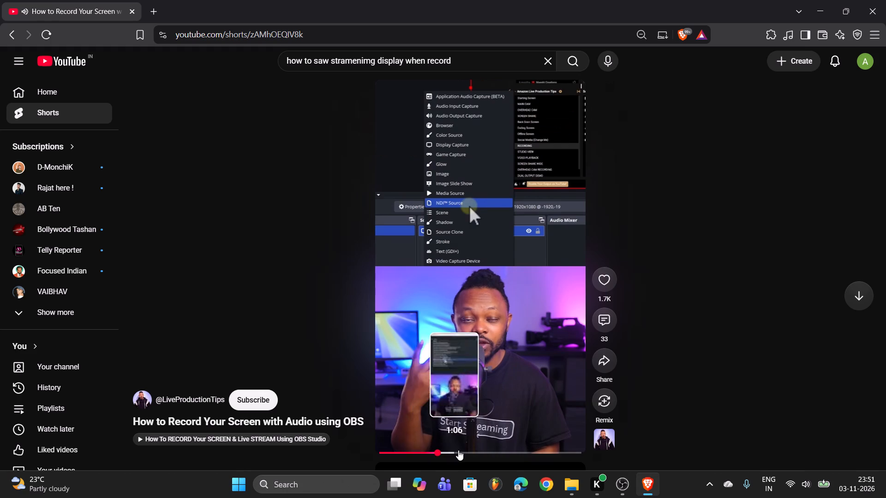
click(460, 450)
click(469, 450)
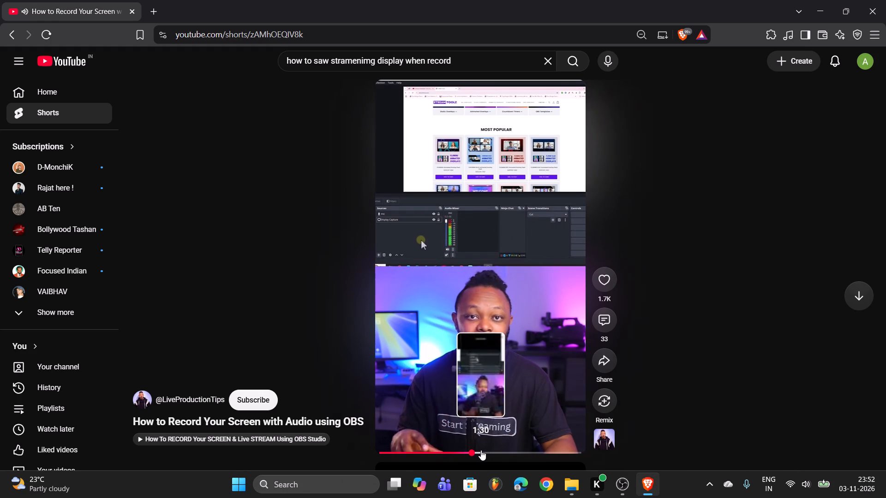
click(502, 447)
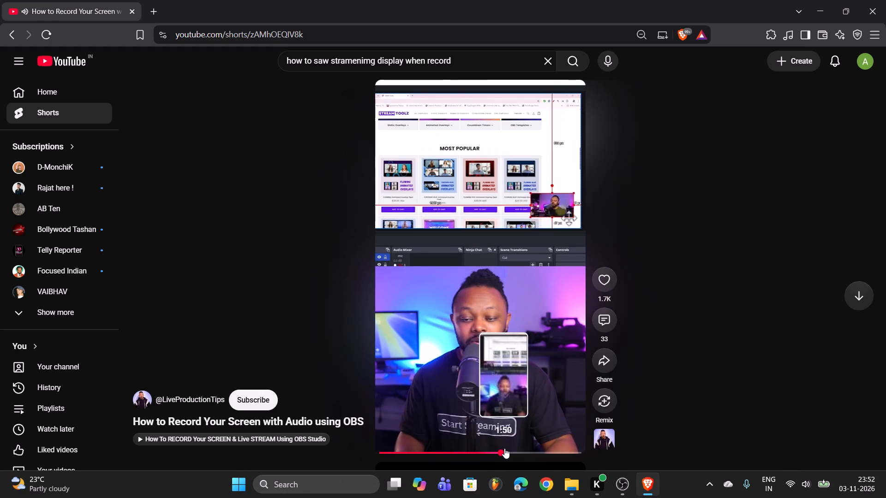
click(533, 450)
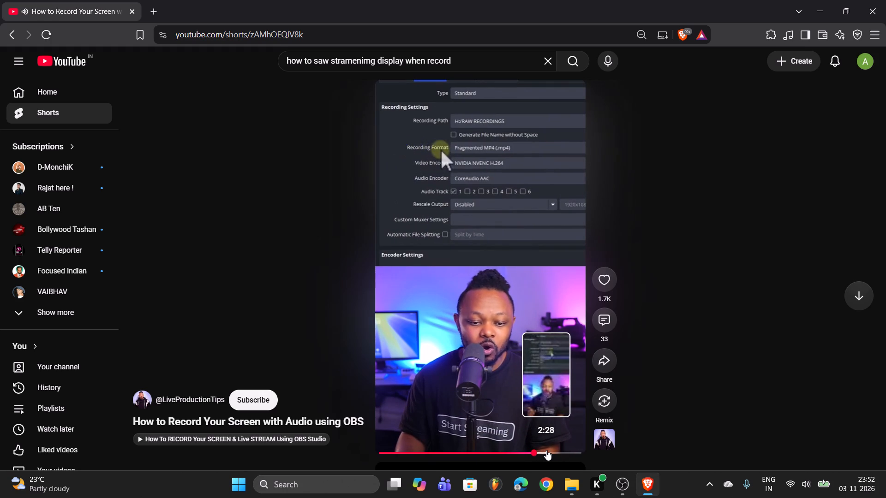
click(546, 450)
click(568, 452)
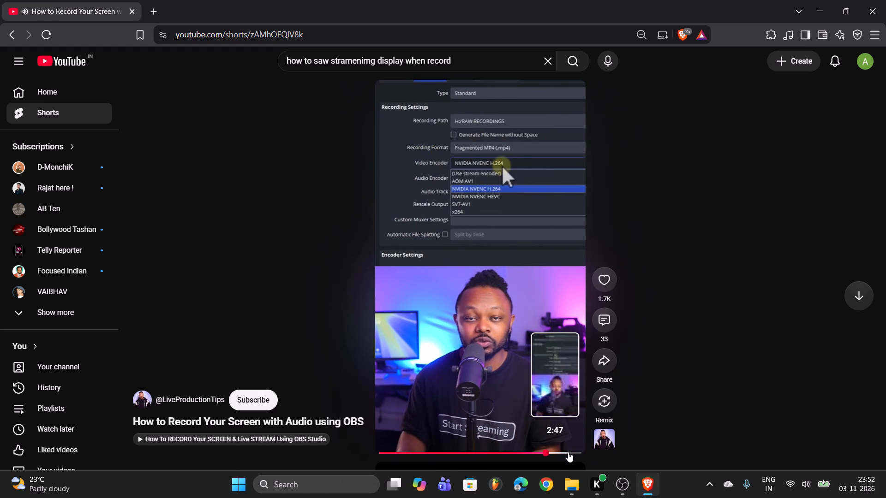
click(576, 452)
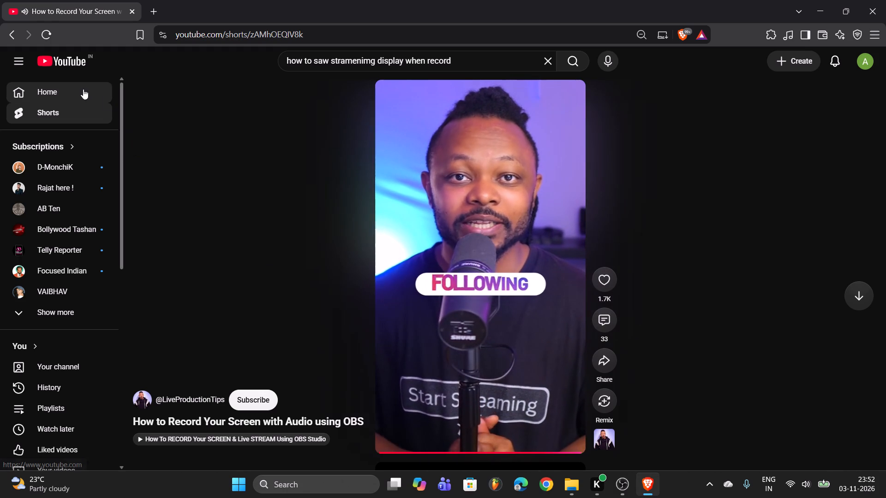
click(15, 36)
Look further through the YouTube results for a tutorial on seeing the OBS output while recording.
scroll(595, 319, down, 1)
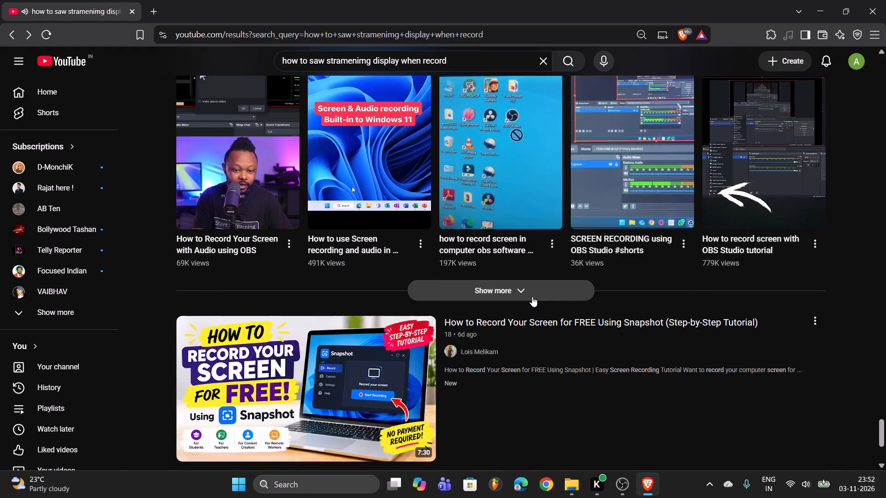
scroll(504, 338, down, 11)
scroll(353, 242, down, 4)
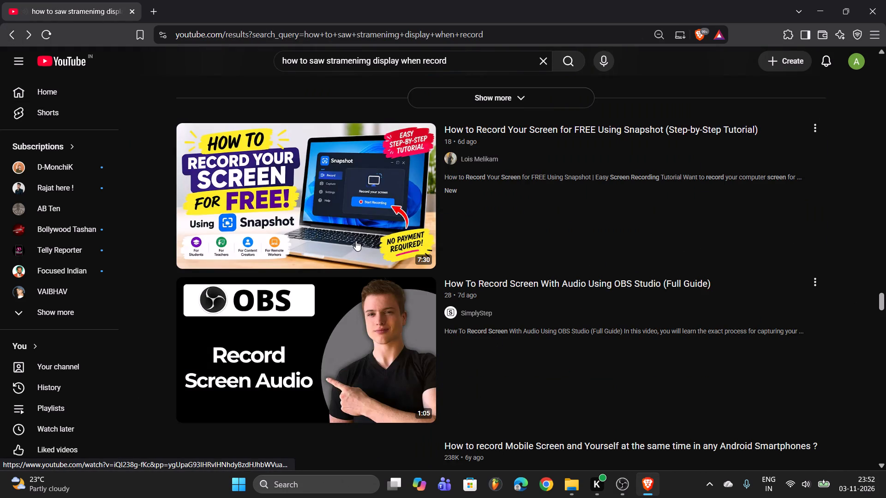
scroll(356, 241, down, 1)
scroll(356, 247, up, 2)
scroll(356, 248, down, 19)
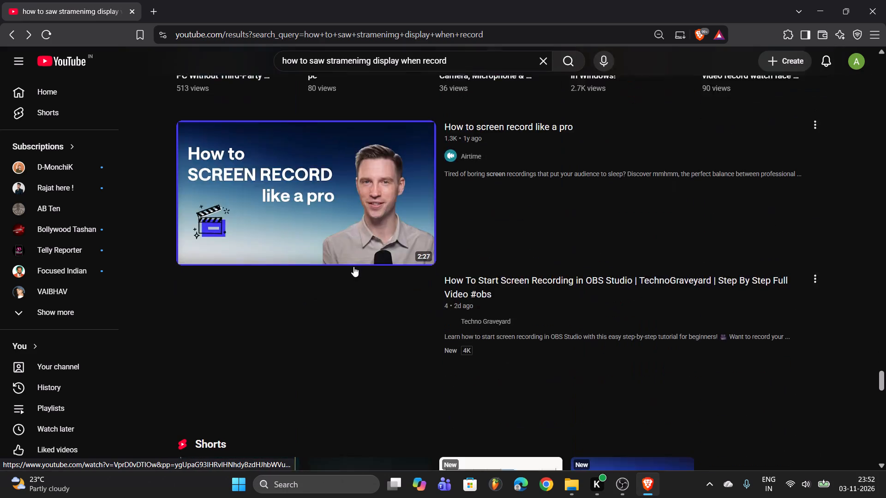
scroll(353, 267, down, 3)
scroll(353, 268, up, 1)
scroll(353, 268, down, 16)
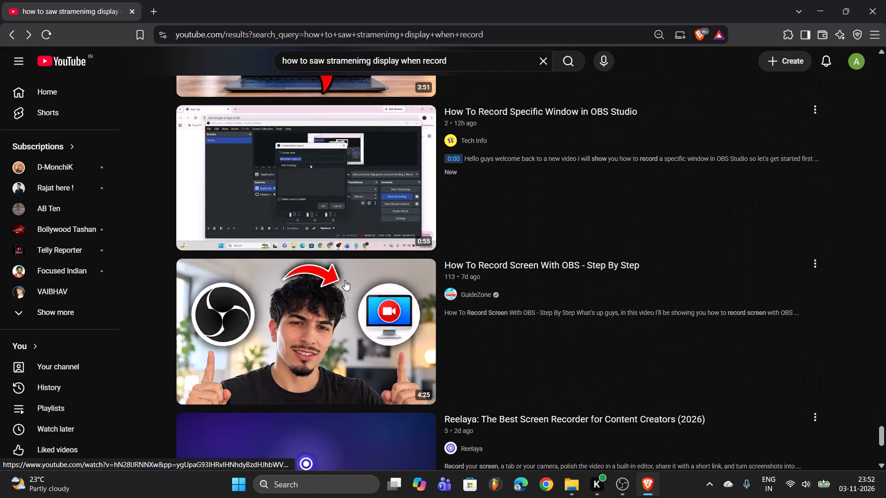
scroll(345, 280, down, 10)
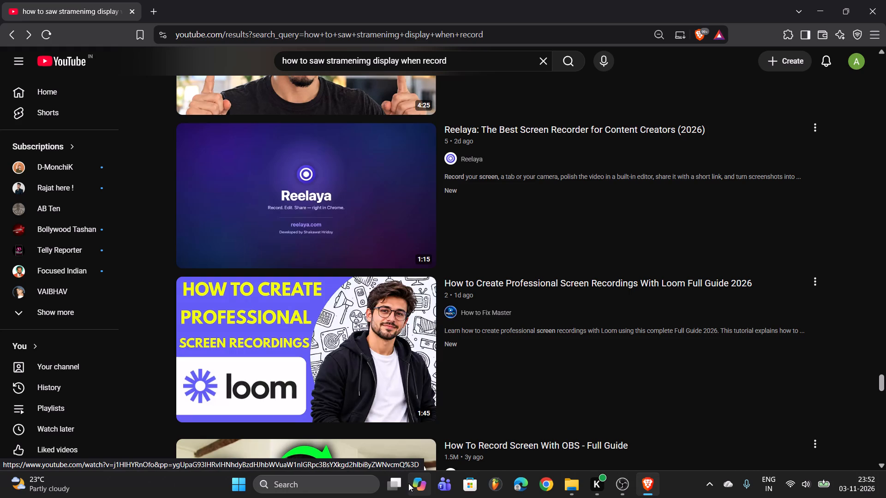
In OBS Studio, shrink the webcam overlay slightly and move it to the canvas's lower left, about 182 px from the left and 52 px from the bottom.
click(618, 477)
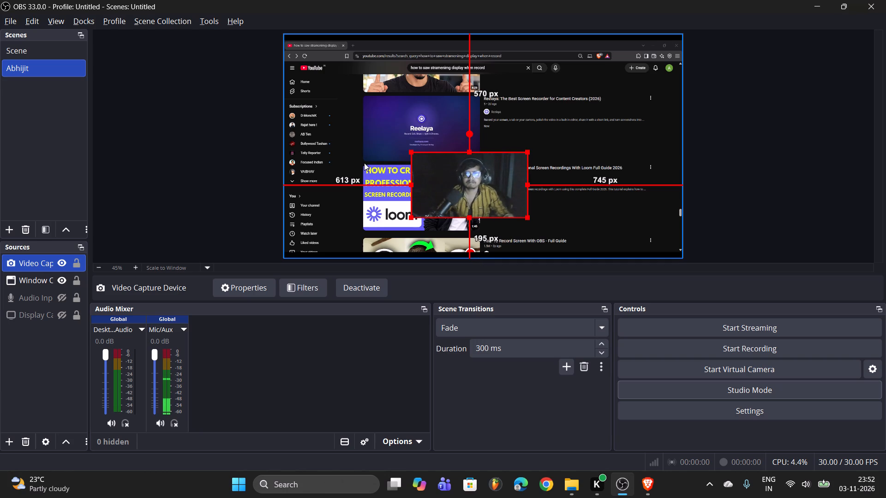
click(493, 184)
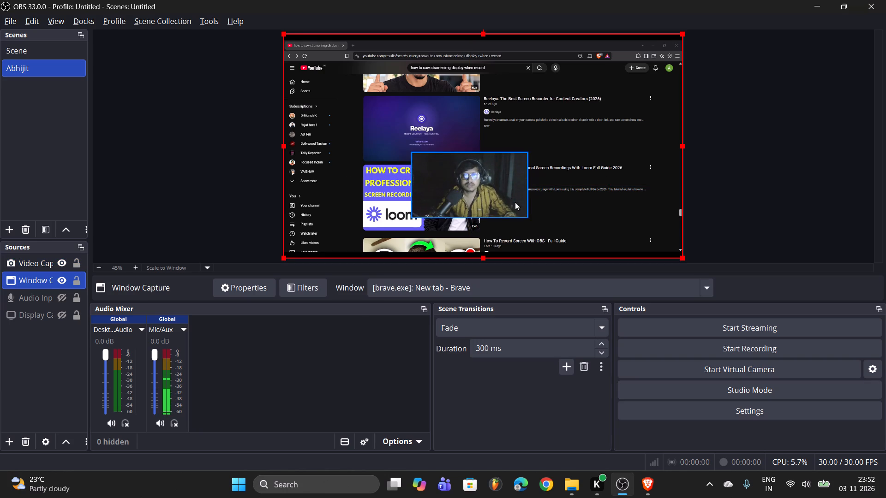
click(521, 213)
drag(528, 218, 522, 216)
drag(504, 204, 415, 237)
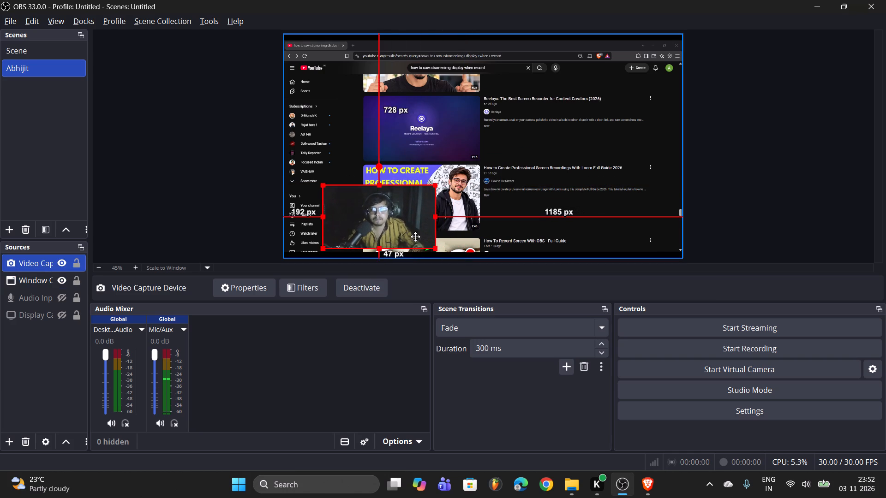
drag(415, 237, 414, 236)
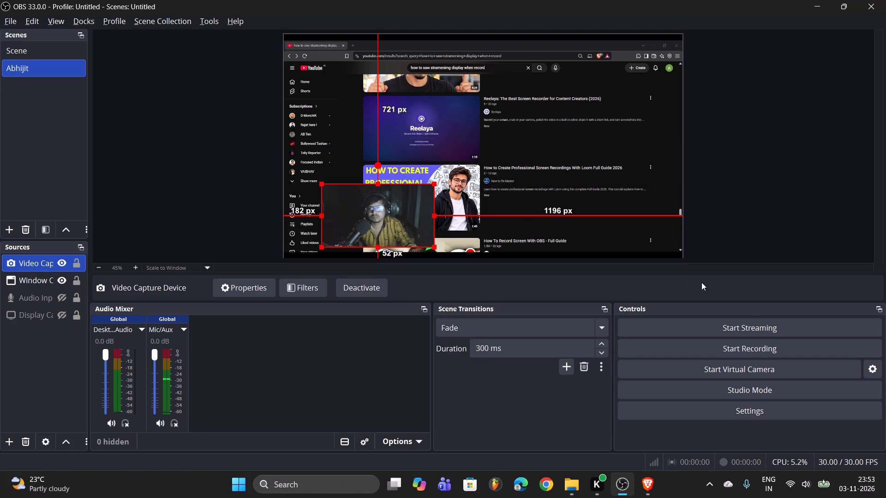
Switch to Brave and search YouTube for "river", refining the query to "river kanye".
key(alt+Tab)
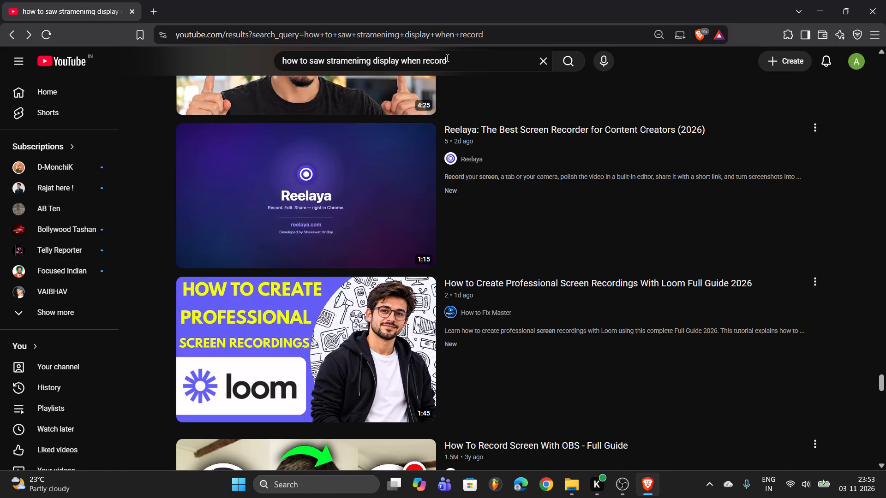
triple_click(458, 61)
key(BackSpace)
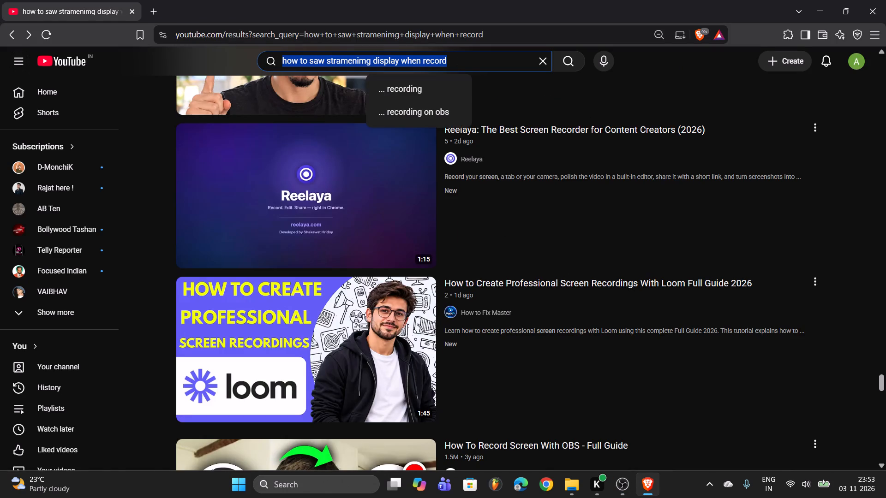
text(river)
key(Return)
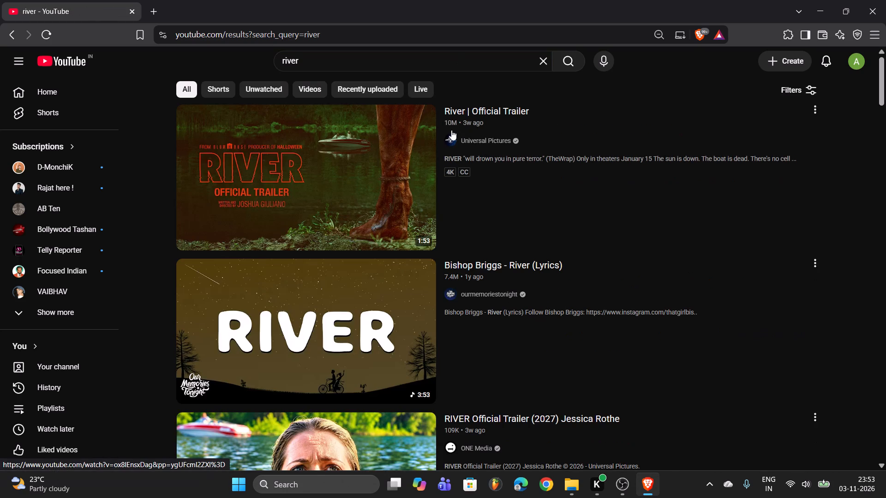
scroll(391, 195, down, 14)
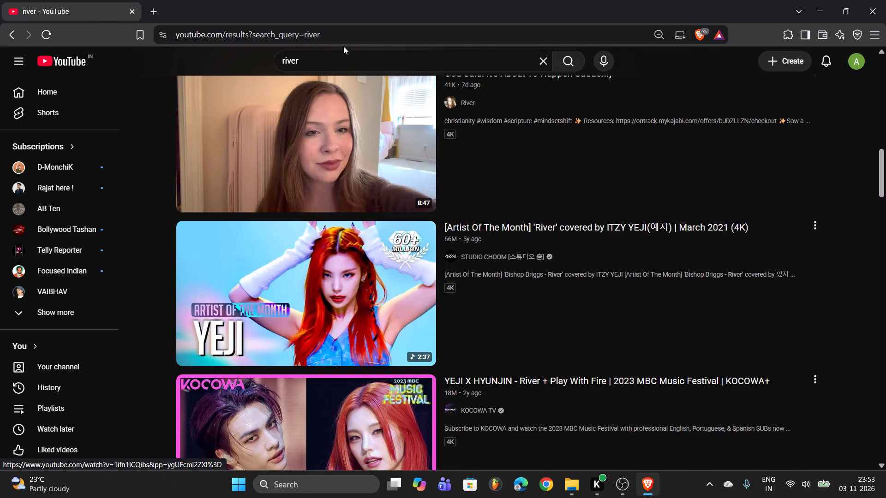
click(341, 53)
key(space)
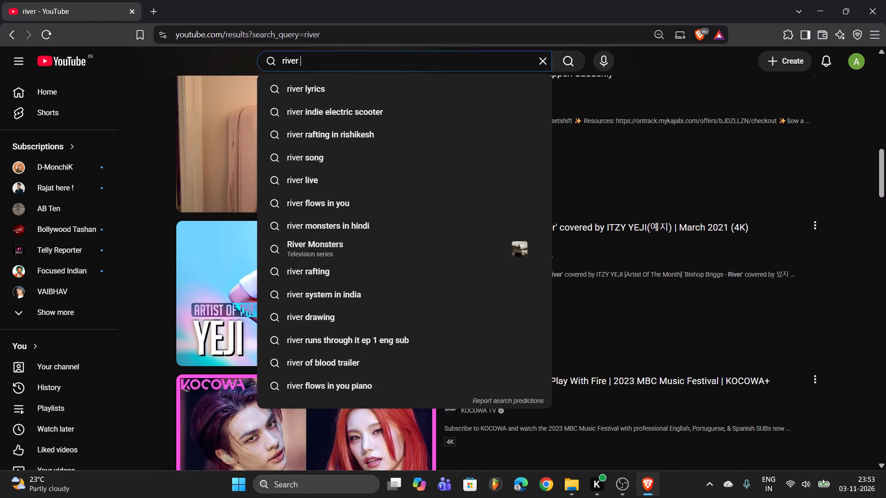
text(kan)
text(ye)
key(Return)
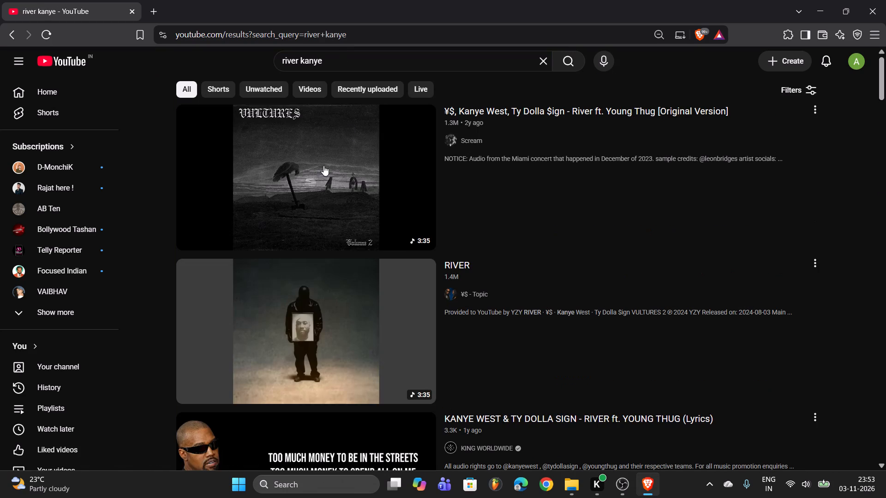
Find and open the "Mix - RIVER" playlist in the results, pause the song and rewind it to the start.
scroll(332, 214, down, 8)
scroll(332, 212, up, 1)
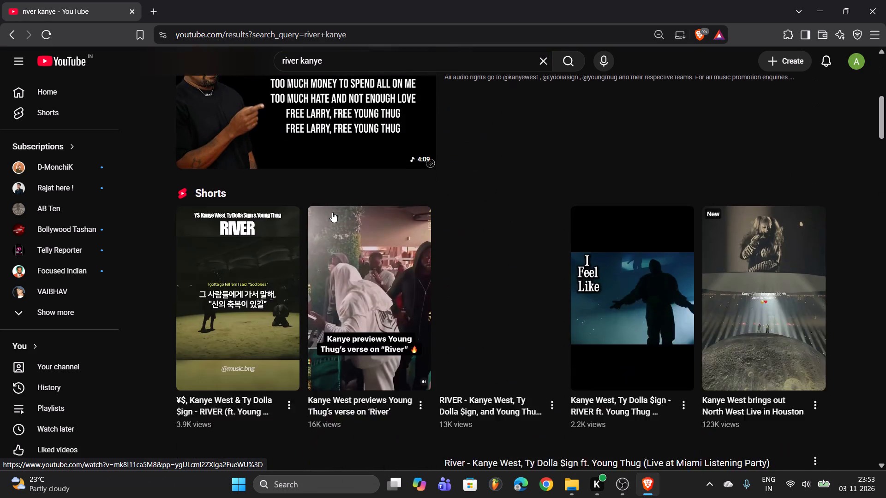
scroll(332, 212, up, 1)
scroll(332, 211, down, 10)
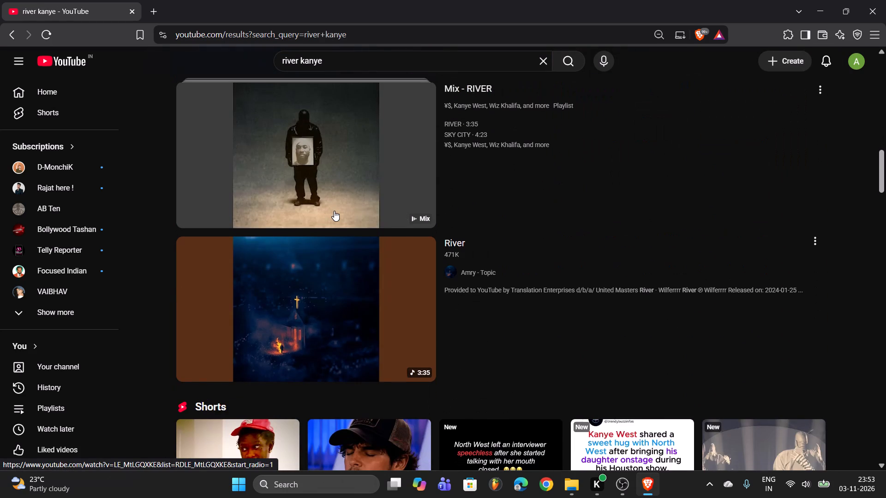
click(349, 170)
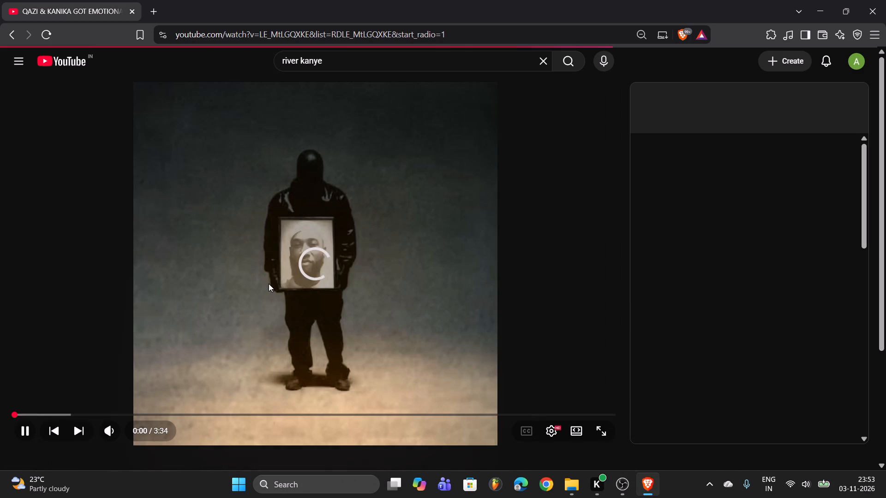
key(space)
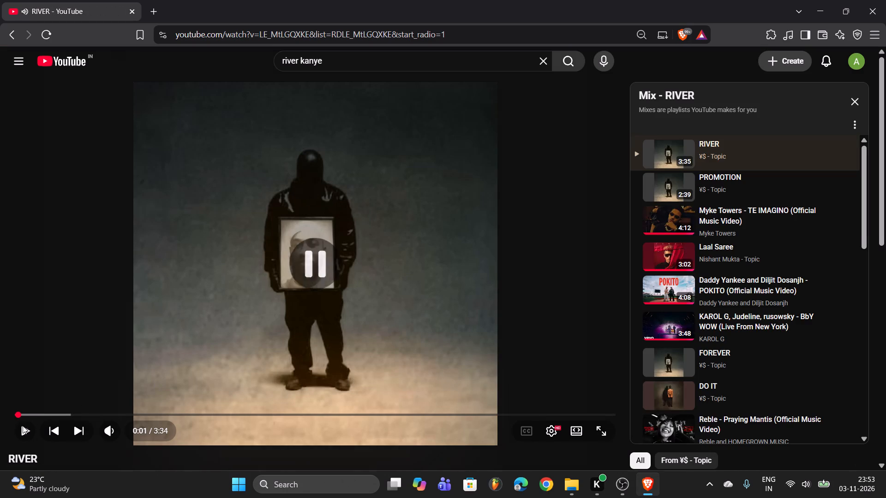
drag(17, 411, 0, 411)
Switch to OBS Studio and start recording the Abhijit scene.
key(alt+Tab)
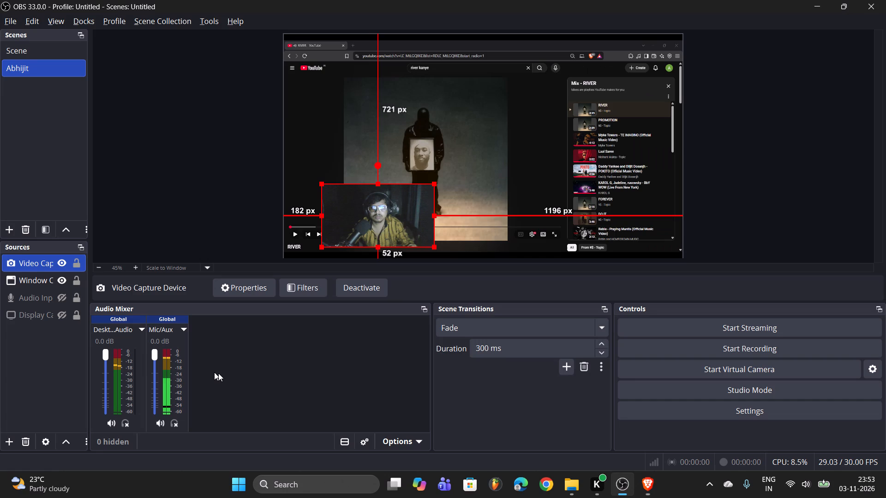
click(741, 350)
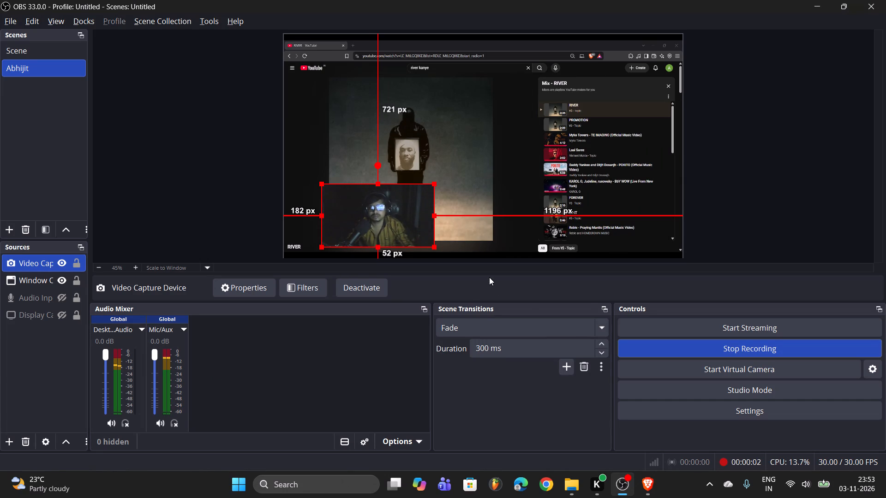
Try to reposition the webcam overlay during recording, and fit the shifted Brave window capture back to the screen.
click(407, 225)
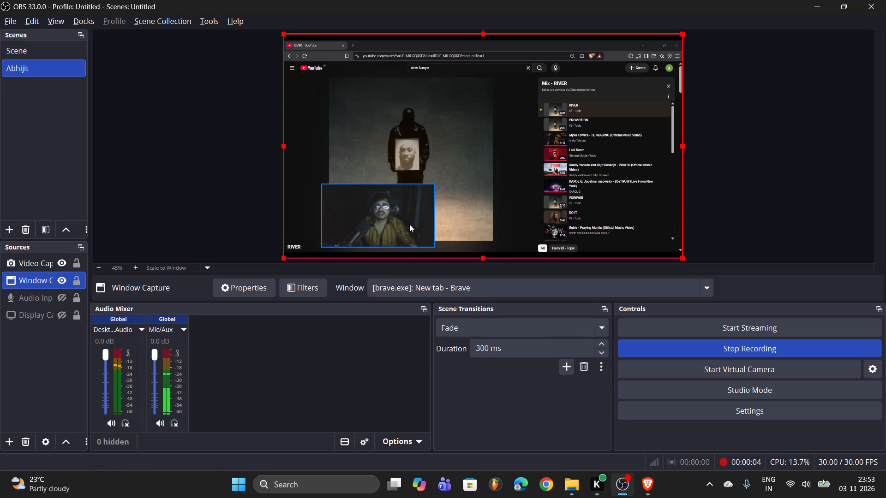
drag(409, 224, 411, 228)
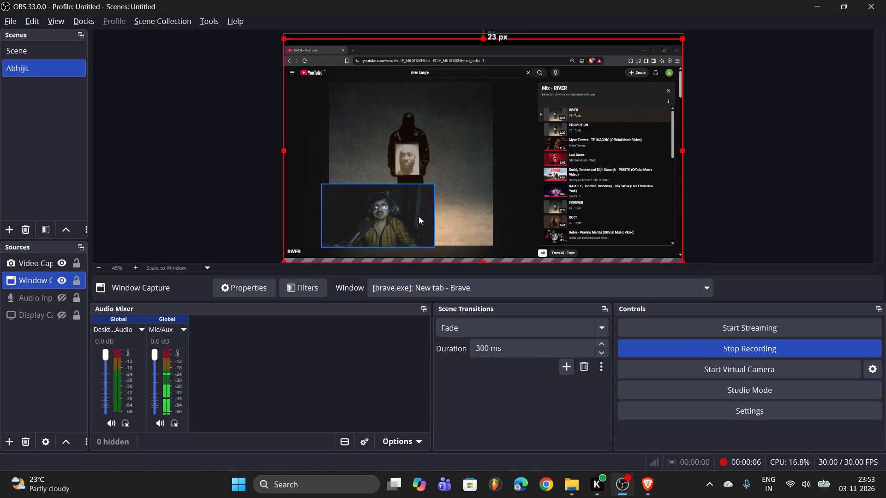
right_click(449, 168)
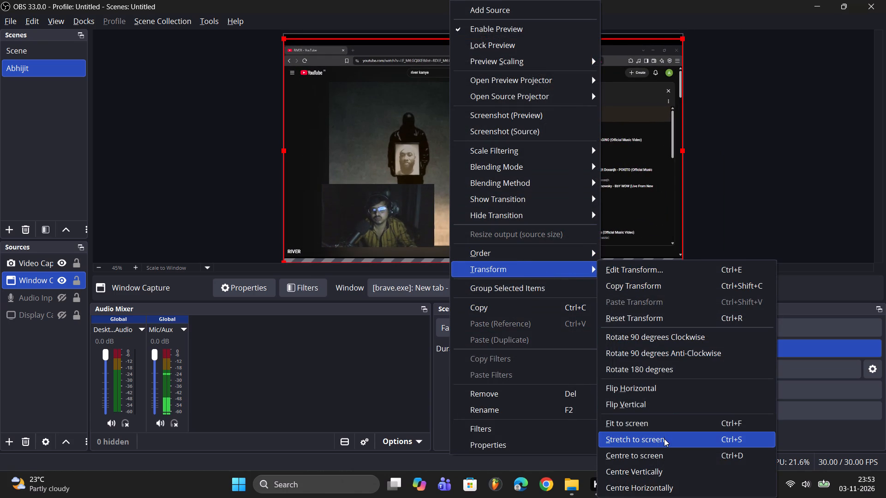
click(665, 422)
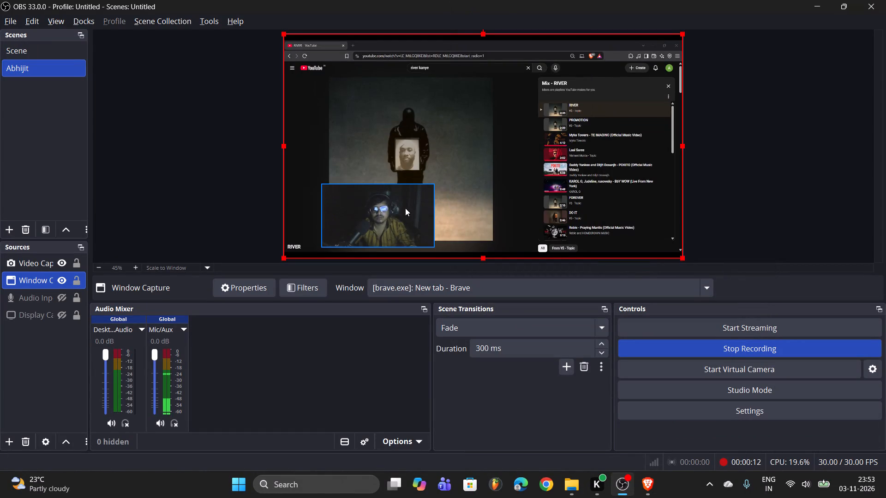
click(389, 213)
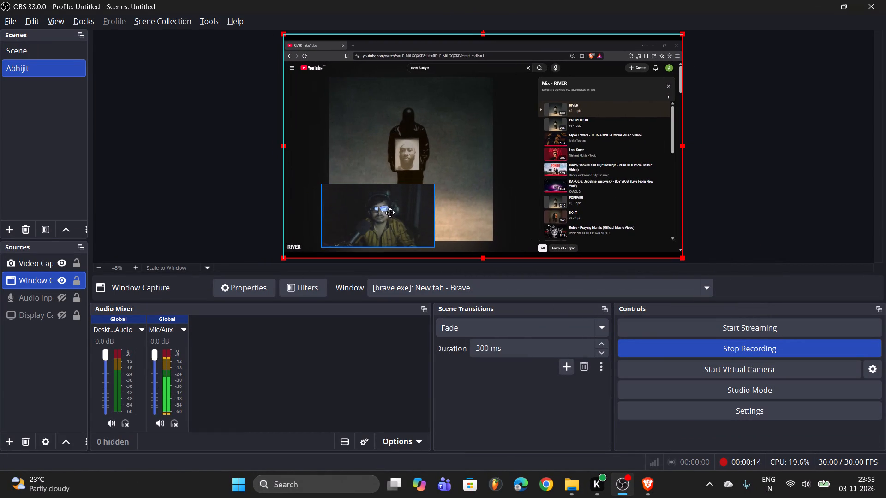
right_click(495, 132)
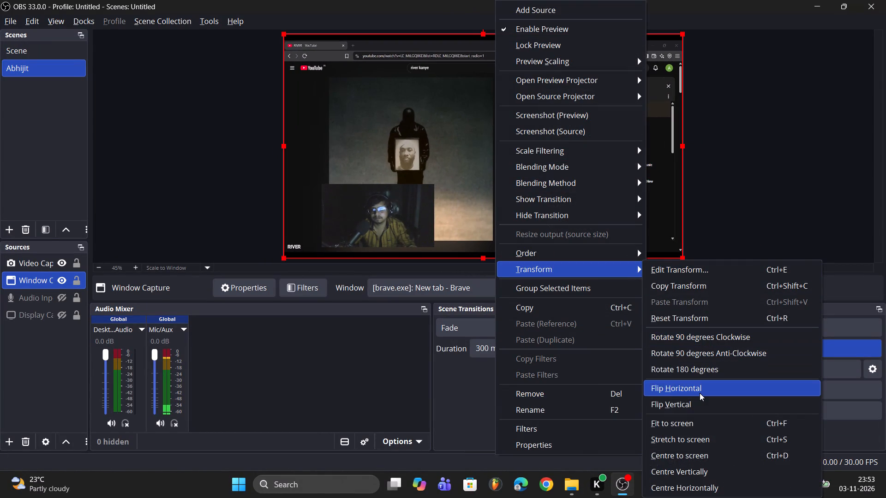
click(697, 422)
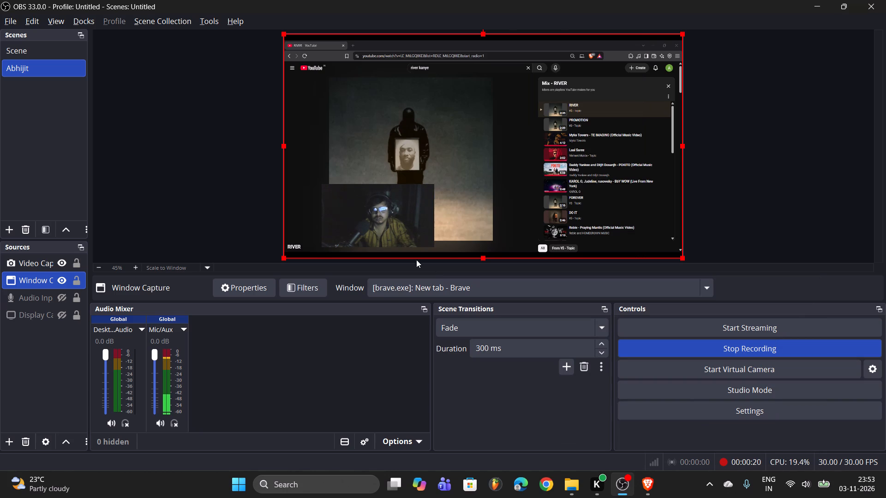
Resize the webcam overlay and move it over the playlist, about 1051 px from the canvas's left edge and 121 px above its bottom.
click(388, 230)
drag(388, 230, 463, 212)
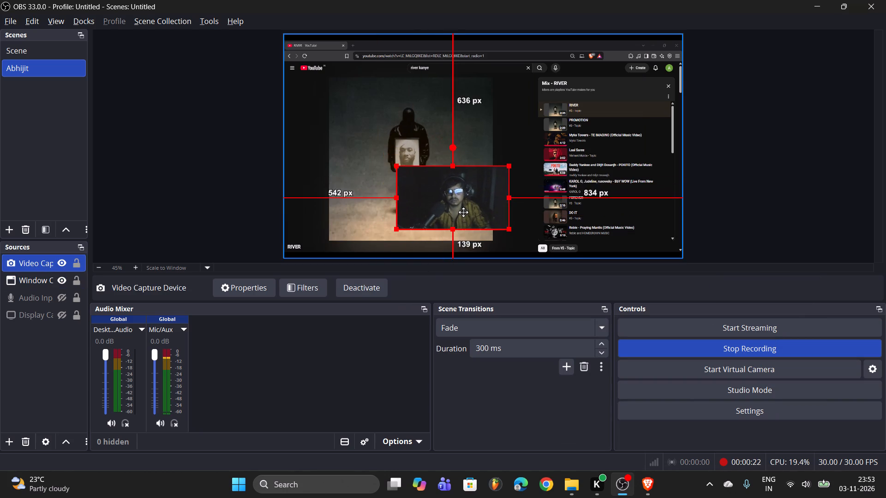
drag(463, 212, 467, 216)
drag(512, 230, 486, 224)
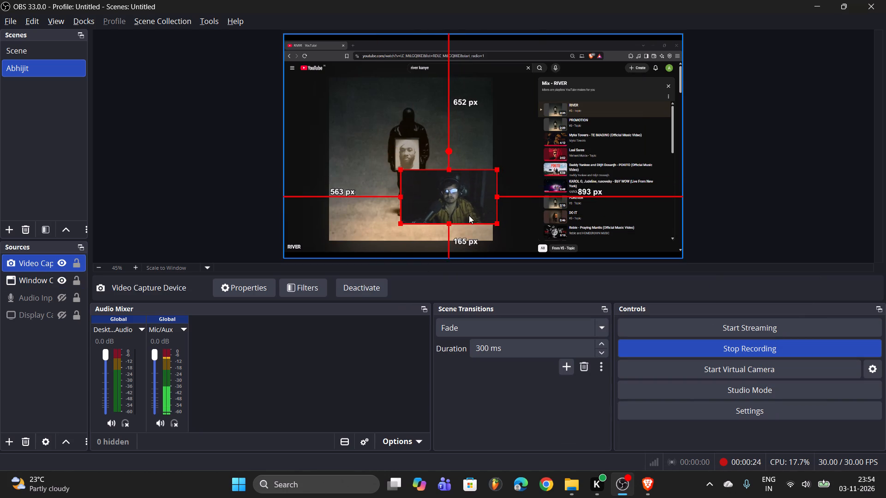
drag(469, 215, 567, 229)
drag(593, 237, 615, 243)
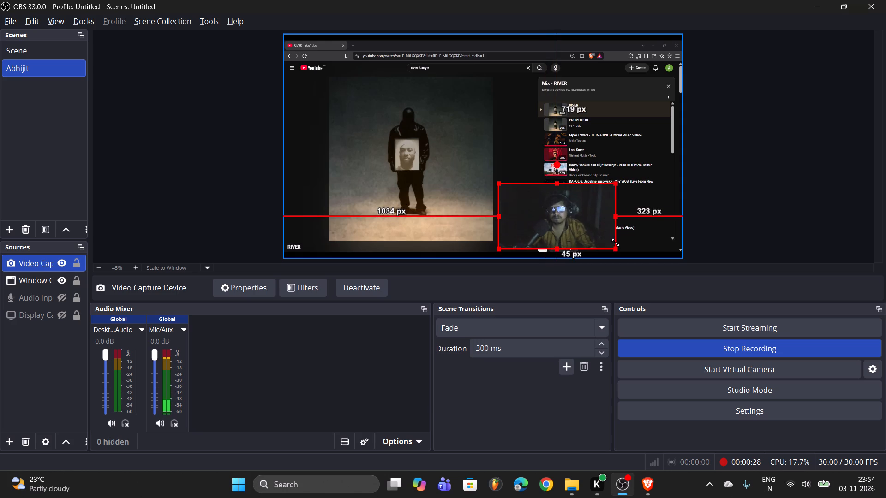
drag(615, 243, 615, 243)
drag(568, 224, 571, 208)
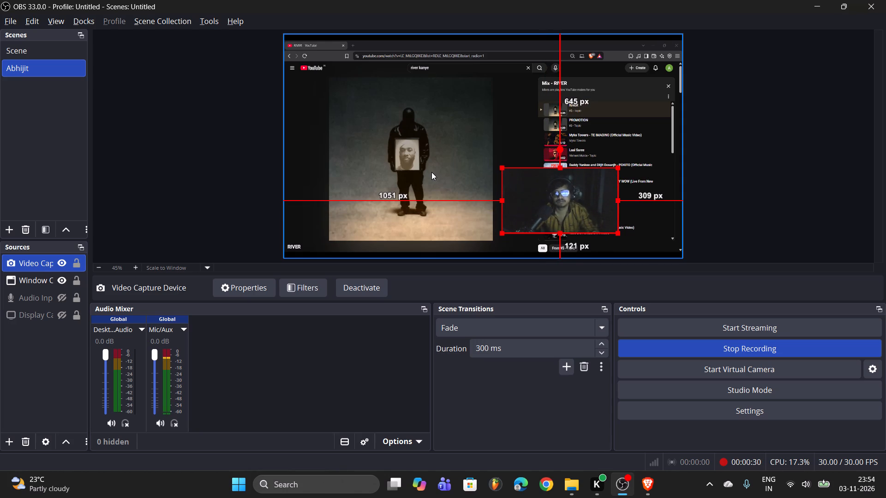
Switch to Brave, start playing the RIVER song from the beginning and turn up the player's volume.
key(alt+Tab)
click(203, 267)
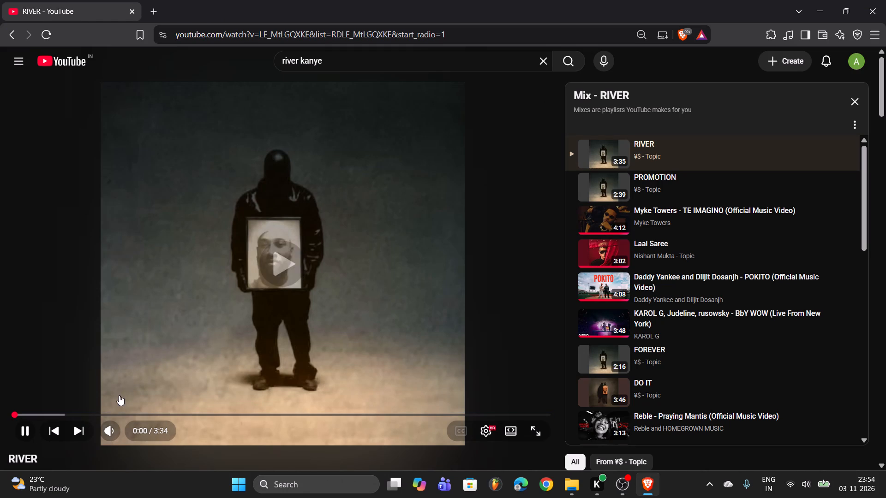
drag(129, 429, 129, 429)
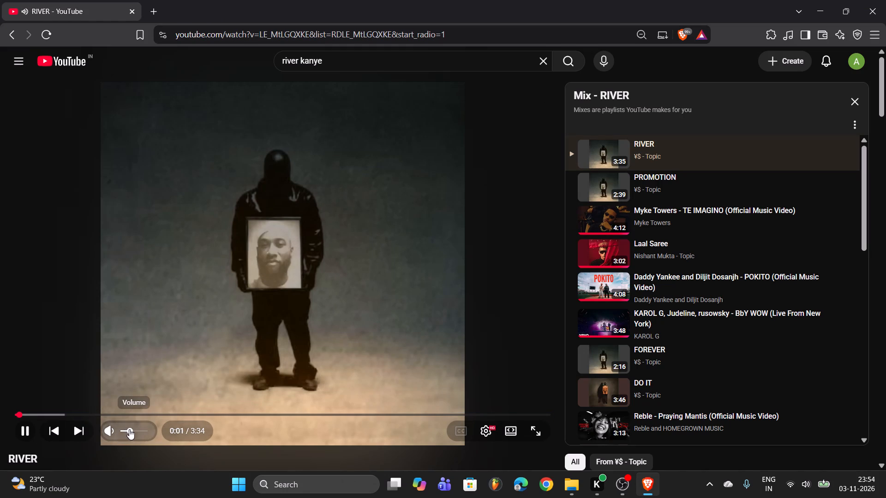
drag(129, 429, 149, 429)
Switch back to OBS Studio and mute the Mic/Aux audio while the song plays.
key(alt+Tab)
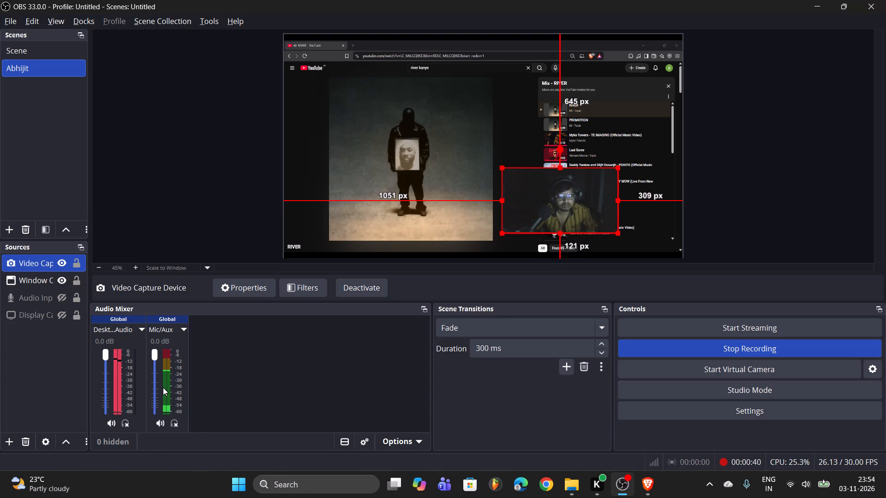
click(162, 427)
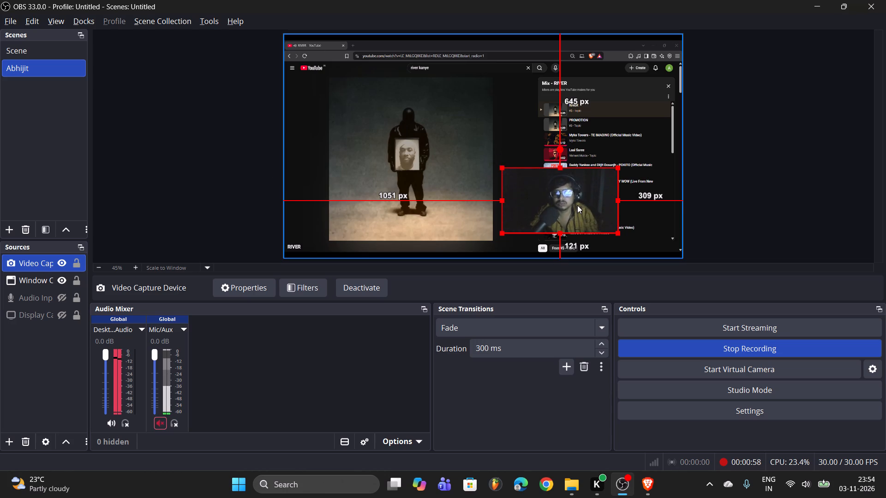
Enlarge the webcam overlay and place it about 922 px from the canvas's left edge and 80 px above its bottom.
drag(583, 206, 538, 202)
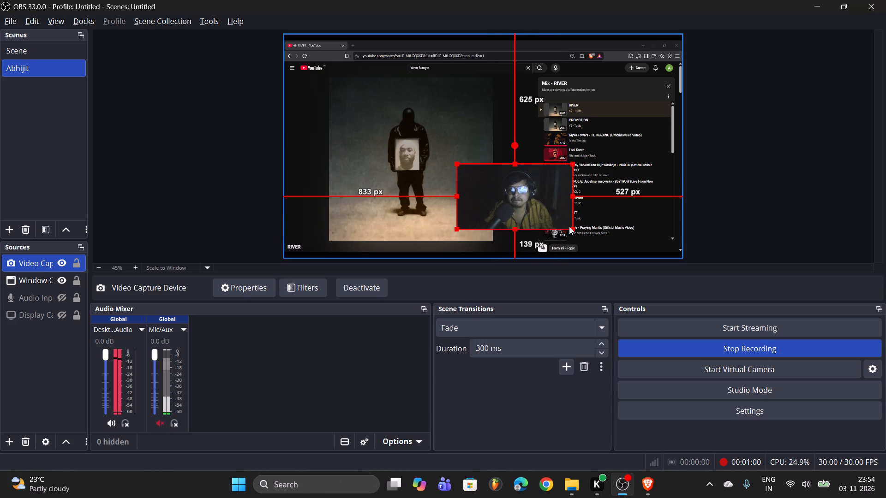
click(577, 226)
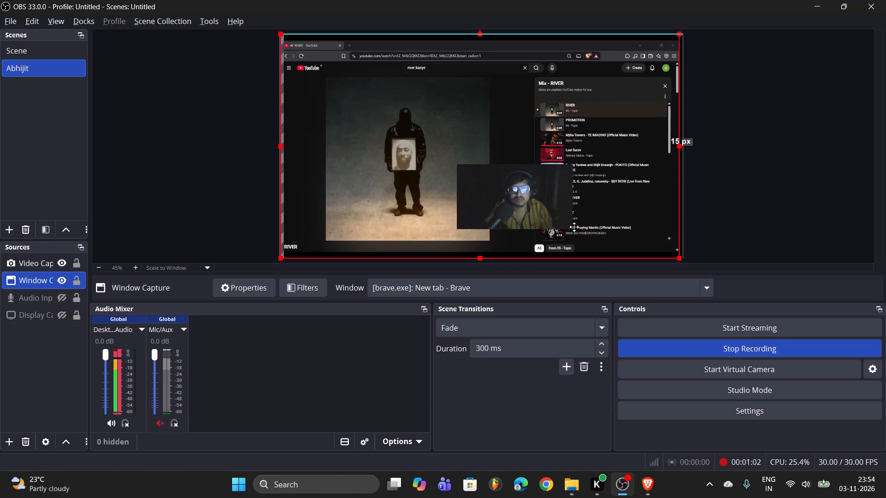
click(818, 180)
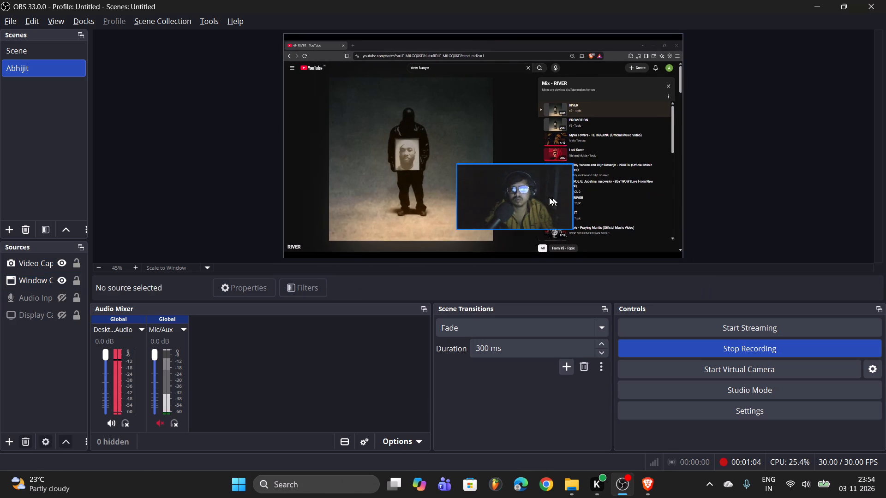
double_click(495, 196)
click(537, 214)
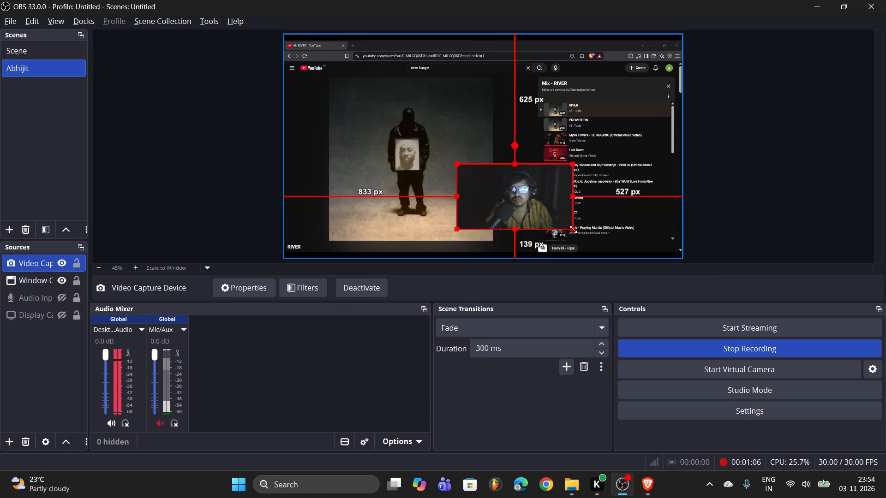
drag(574, 229, 589, 227)
drag(555, 218, 562, 219)
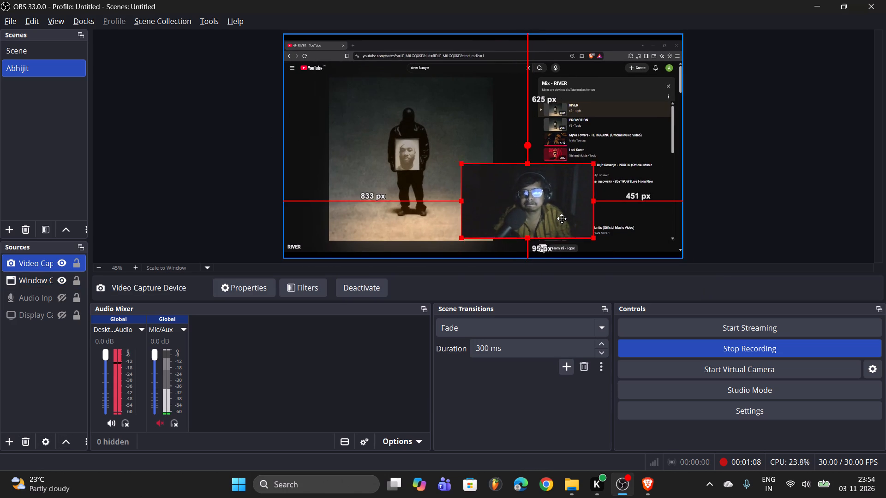
drag(562, 219, 574, 221)
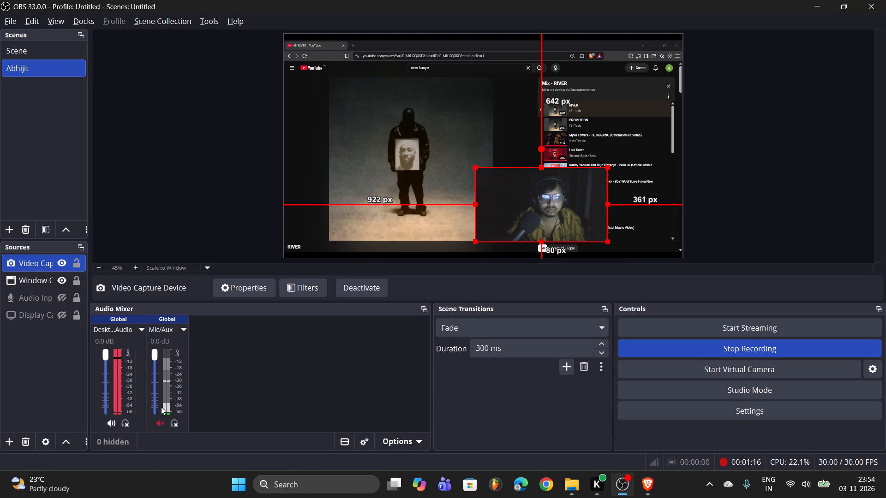
Unmute the Mic/Aux audio briefly during the recording and mute it again.
click(155, 423)
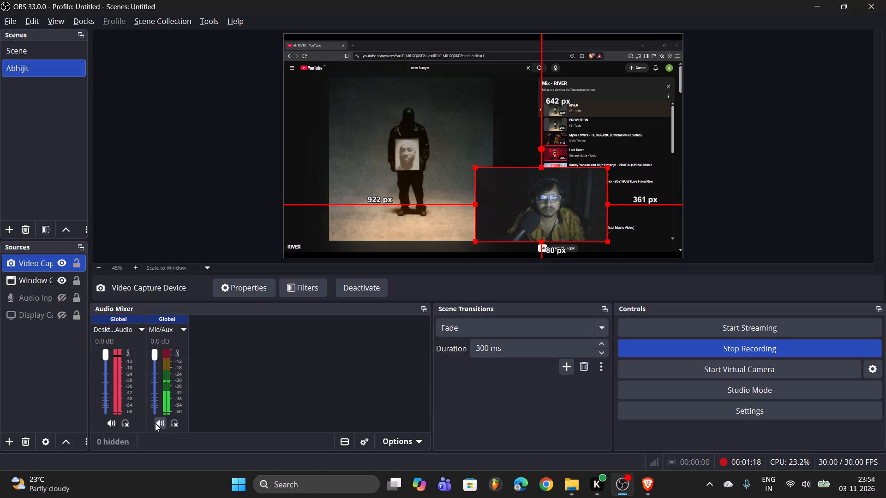
click(155, 423)
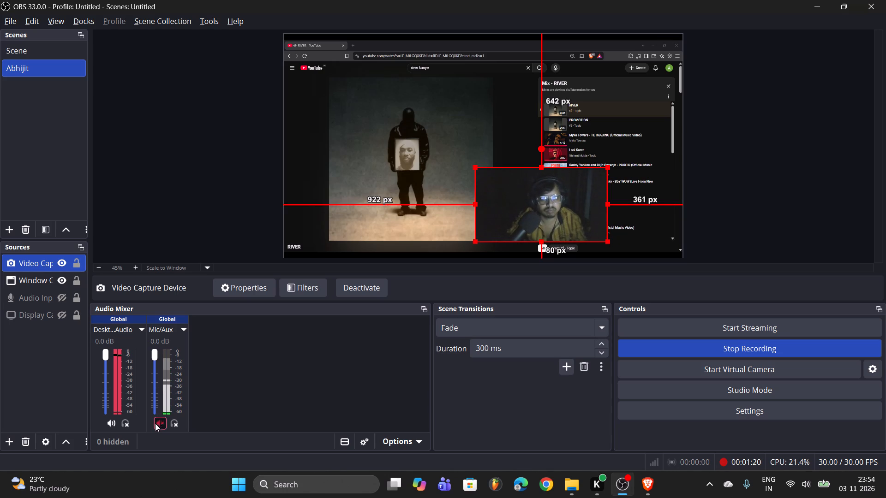
Rework the webcam overlay's size and position, leaving it beside the song artwork, about 1010 px from the canvas's left edge and 143 px above its bottom.
drag(552, 203, 524, 185)
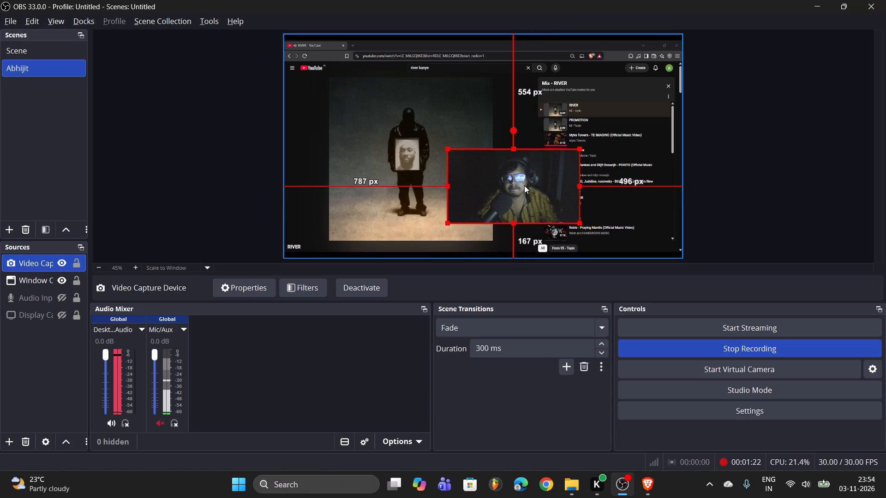
drag(578, 222, 586, 223)
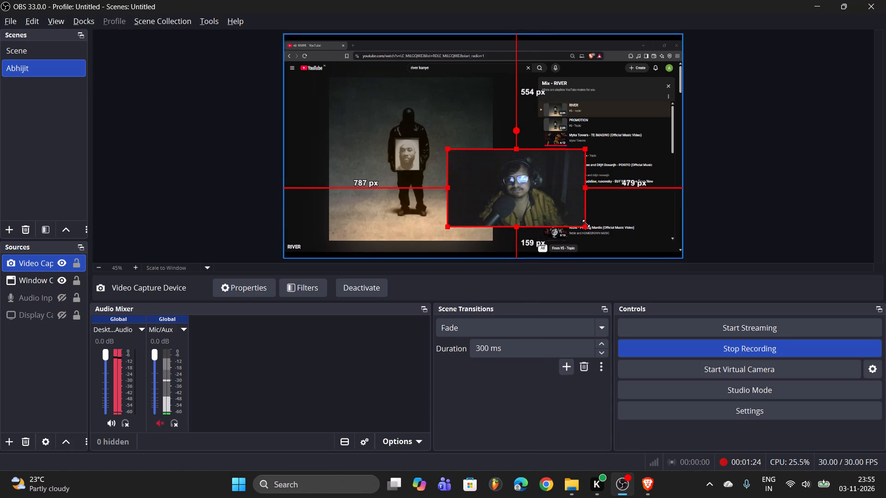
drag(586, 223, 563, 224)
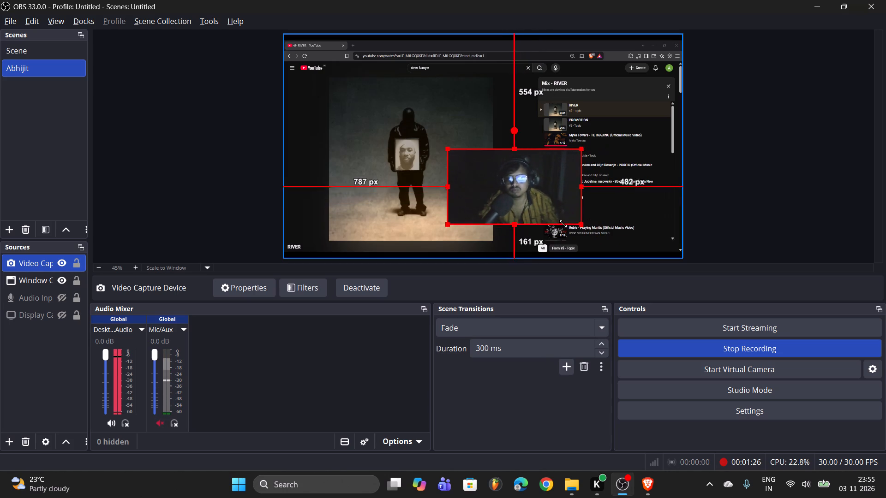
drag(563, 224, 533, 213)
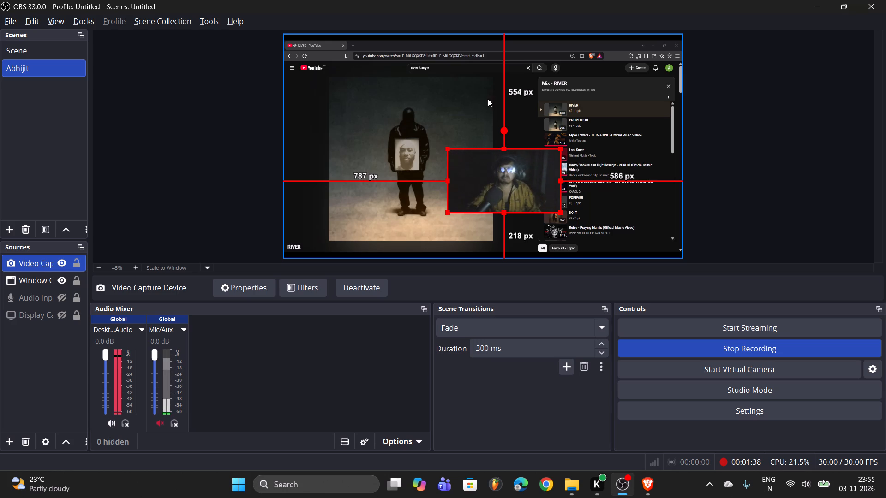
click(528, 191)
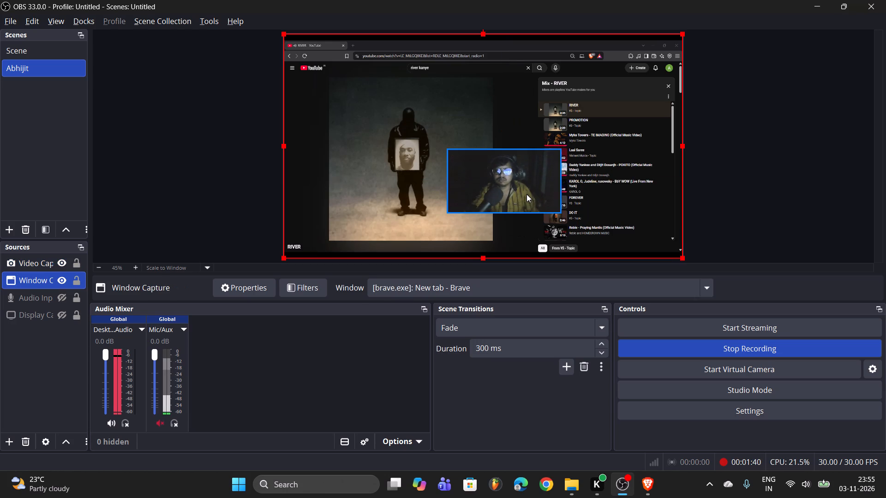
click(528, 196)
drag(560, 212, 547, 204)
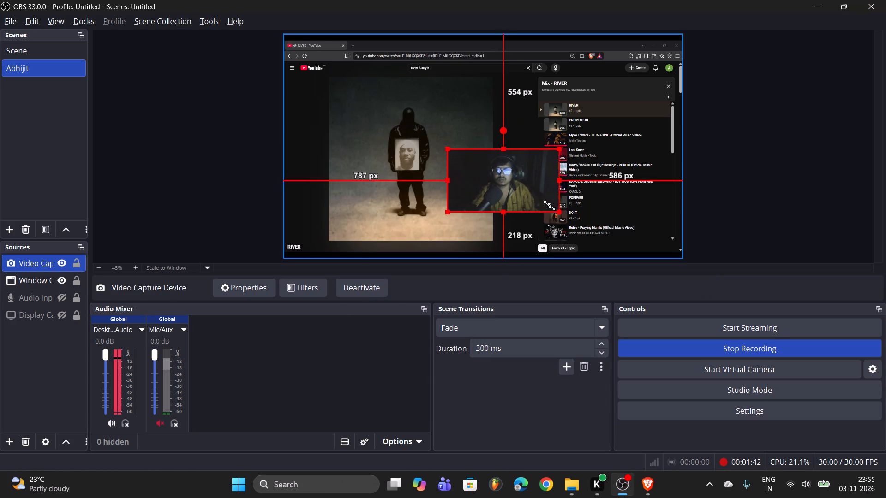
drag(547, 204, 528, 197)
drag(510, 185, 397, 226)
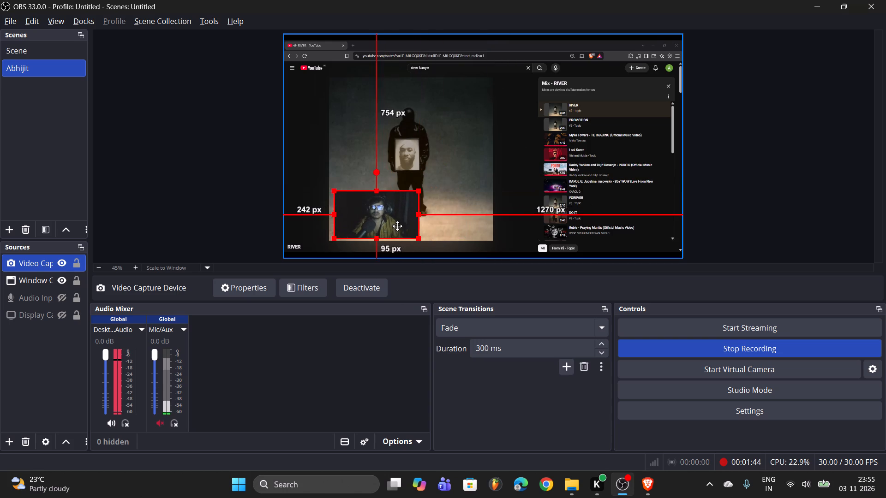
drag(397, 226, 550, 207)
drag(551, 207, 557, 198)
drag(576, 211, 627, 229)
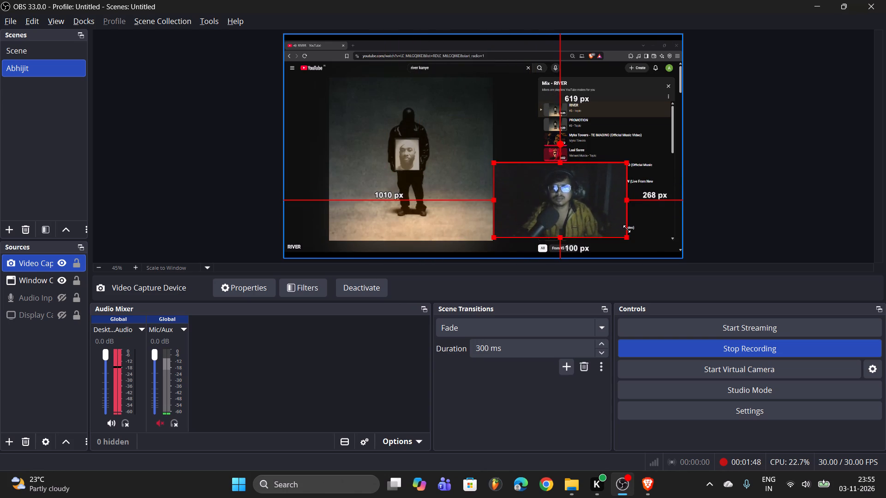
drag(627, 229, 611, 226)
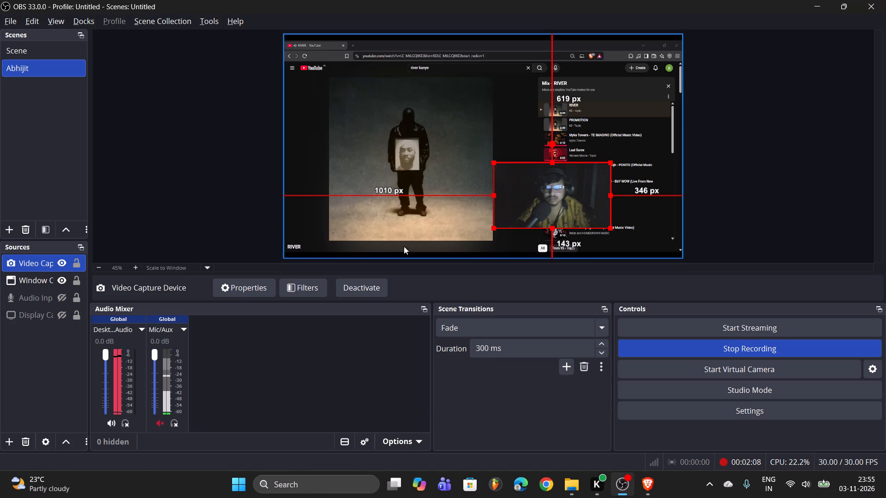
Unmute the Mic/Aux audio for another short stretch of the recording and mute it again.
click(156, 423)
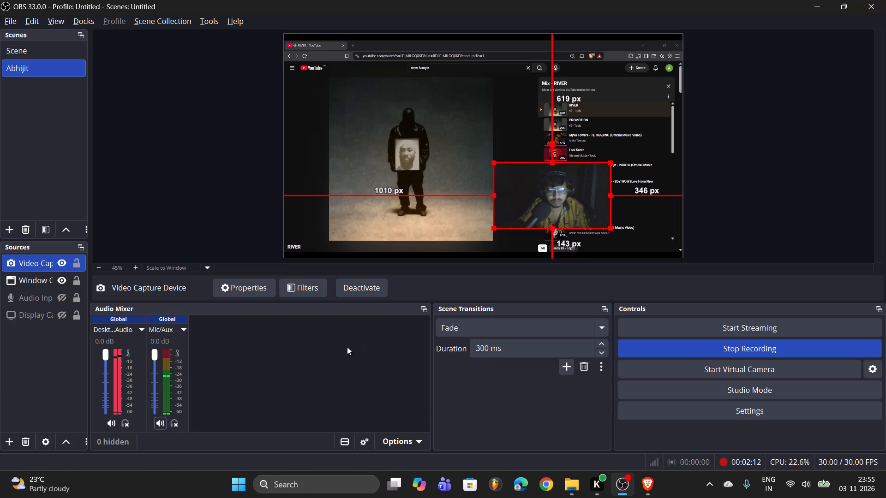
click(161, 422)
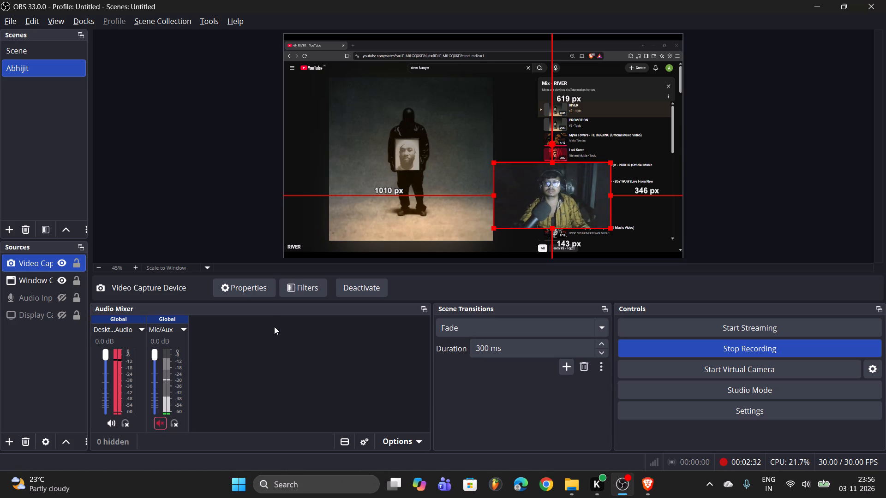
Stop the reaction recording.
click(769, 343)
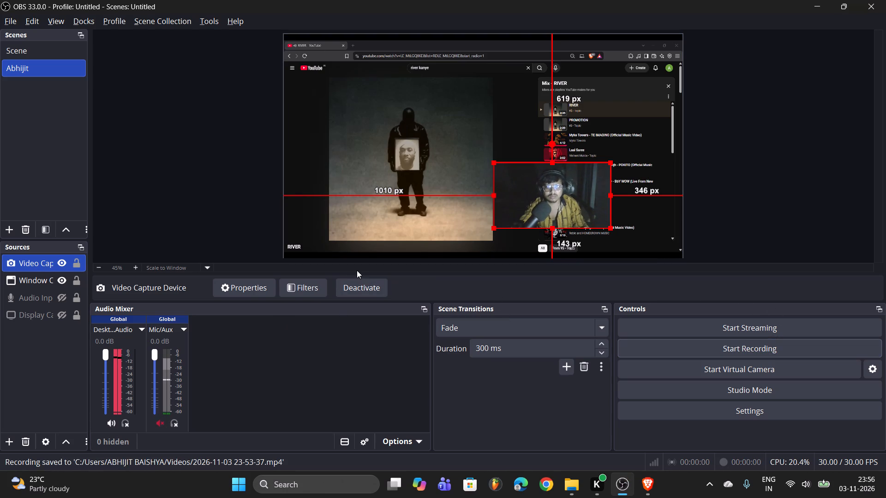
Switch to Brave and pause the RIVER song.
key(alt+Tab)
key(space)
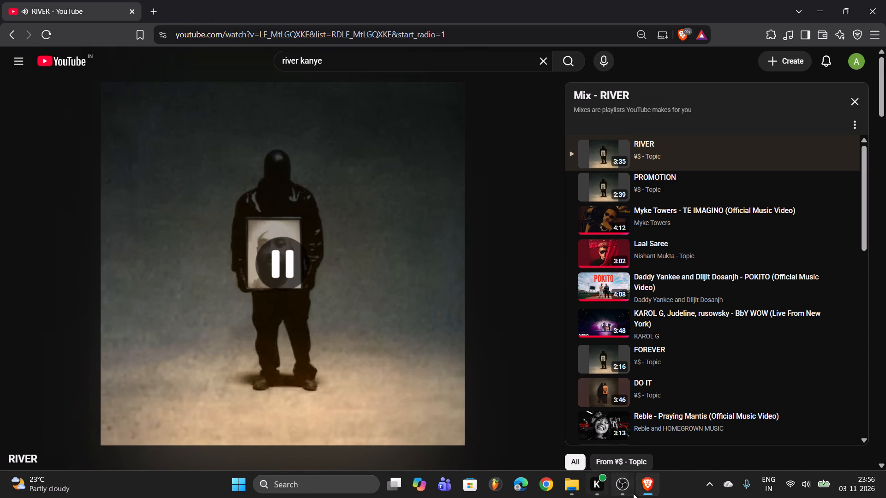
click(569, 486)
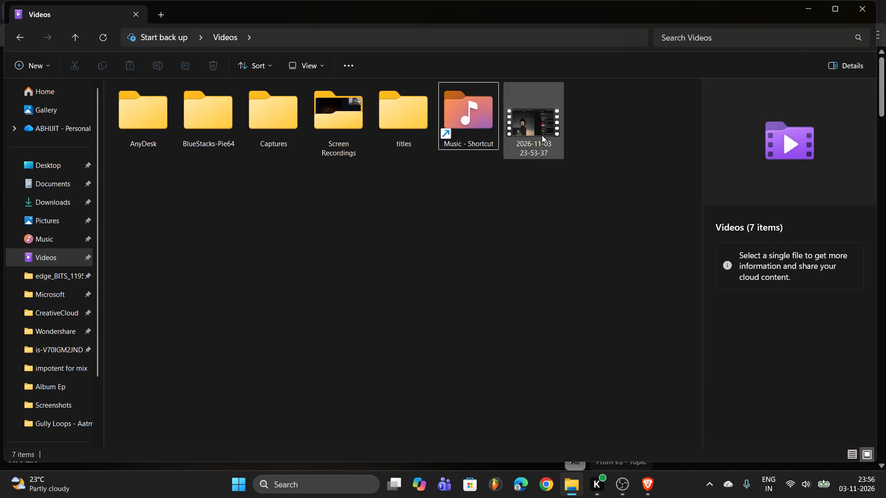
double_click(542, 135)
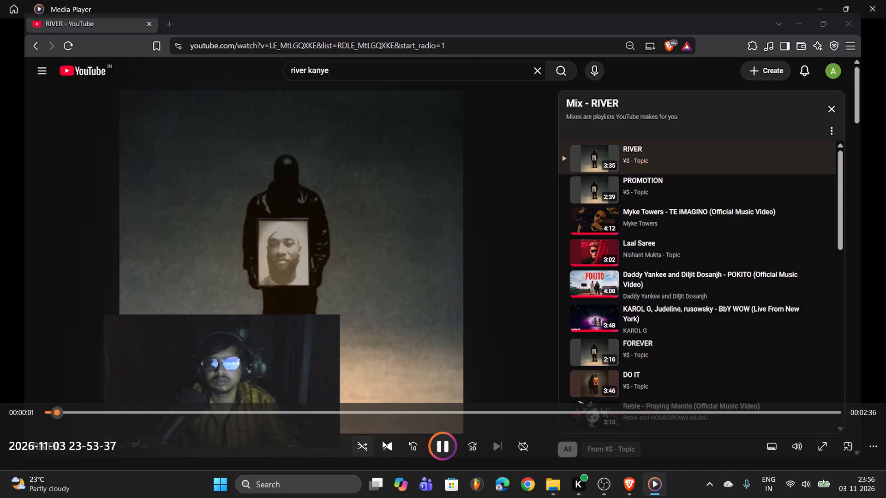
click(501, 410)
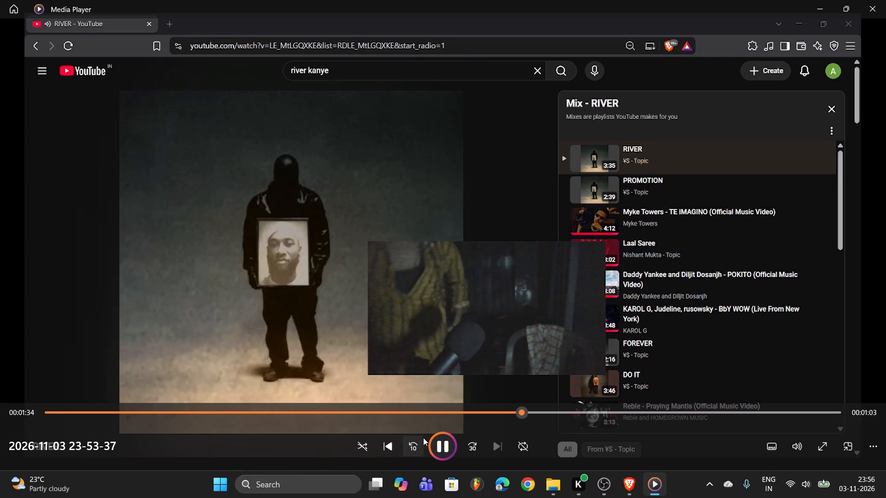
click(593, 410)
click(634, 415)
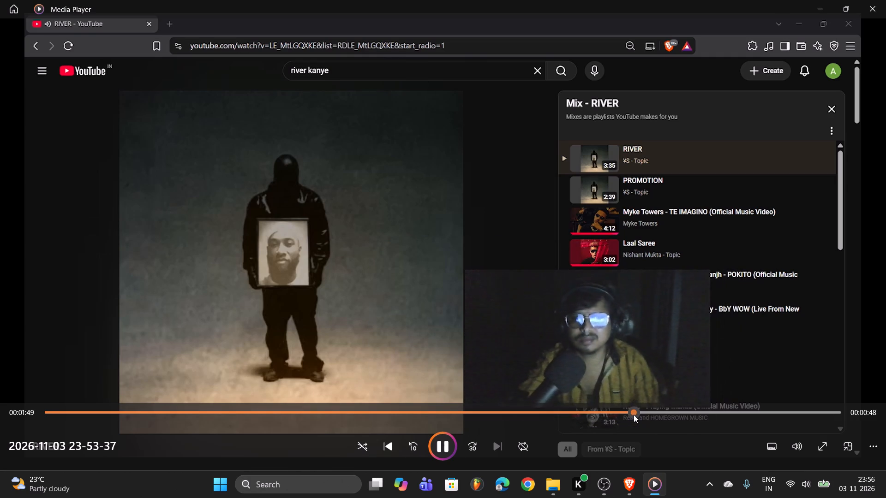
click(677, 414)
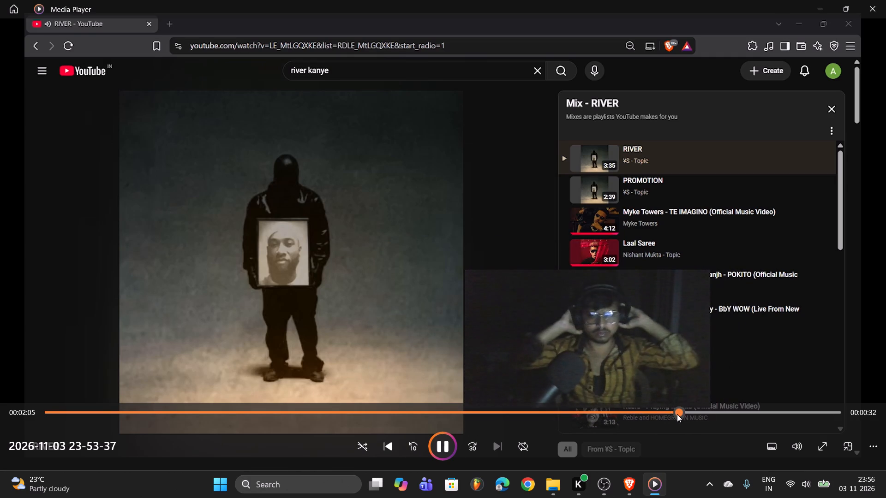
click(585, 290)
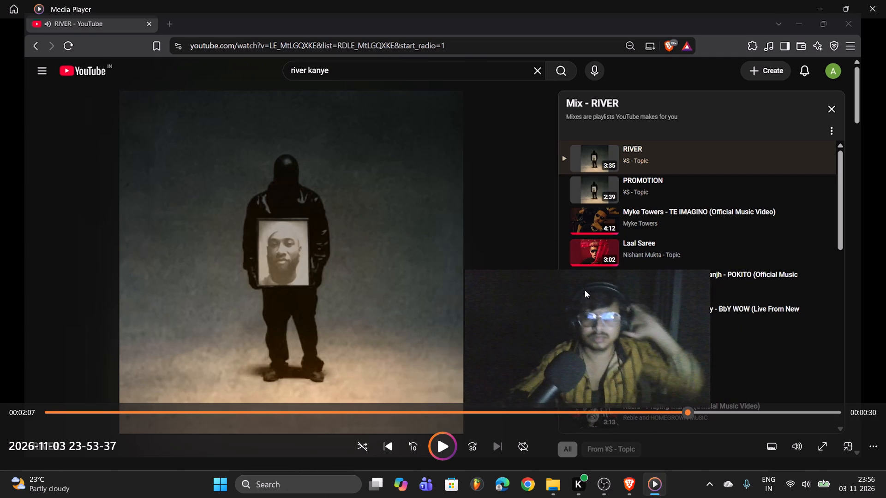
key(space)
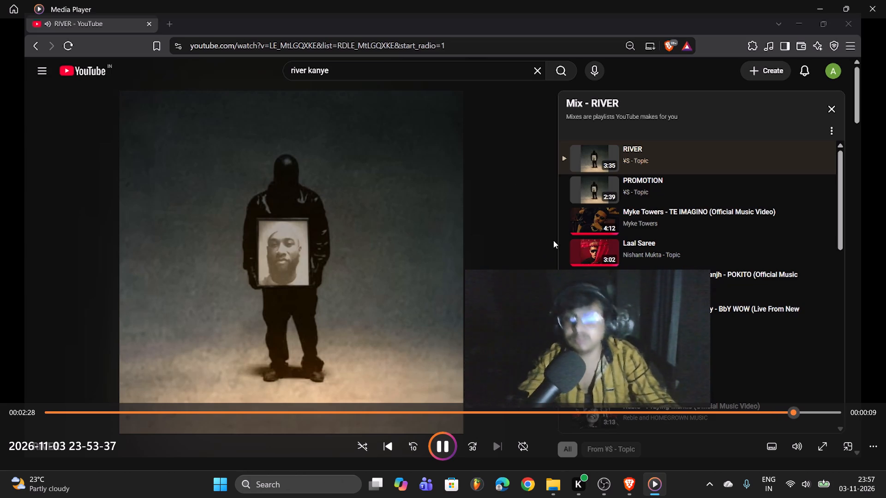
click(881, 10)
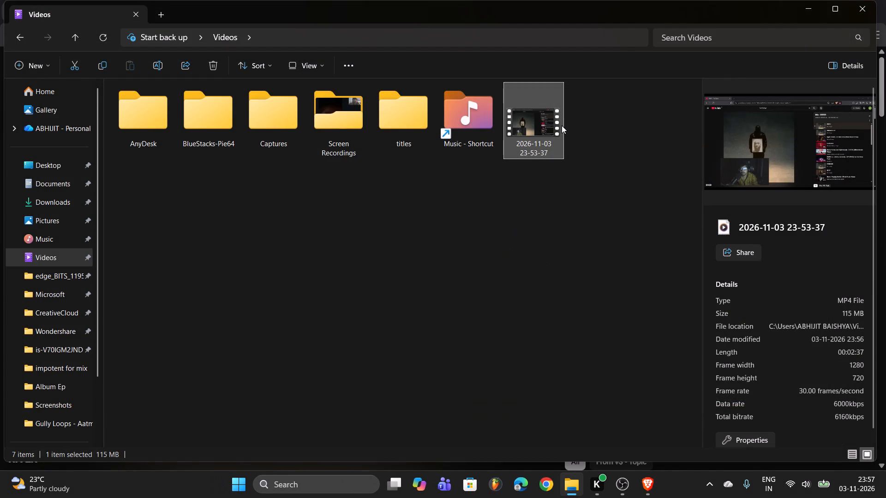
key(Delete)
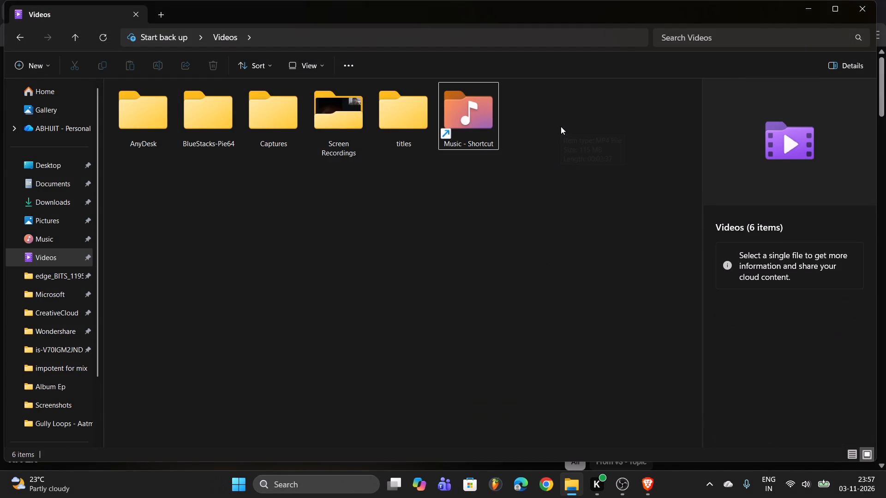
Switch to OBS Studio, unmute the Mic/Aux audio, and record a short test clip with it.
key(alt+Tab)
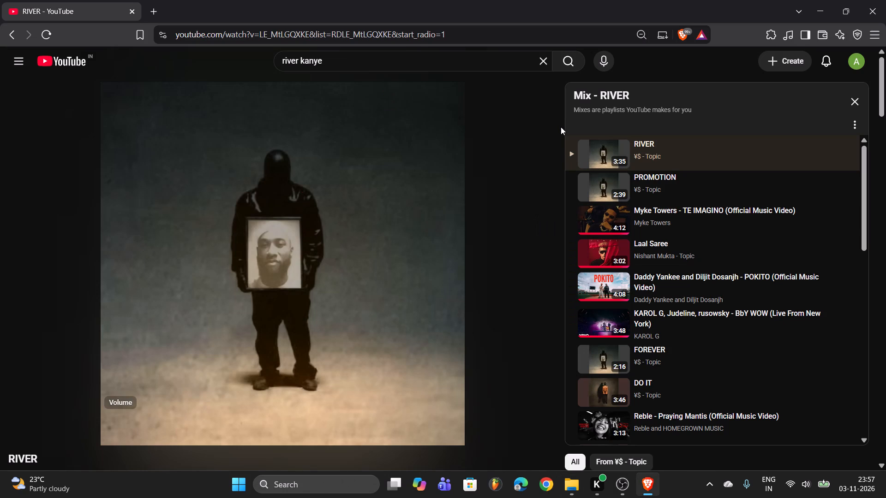
click(623, 478)
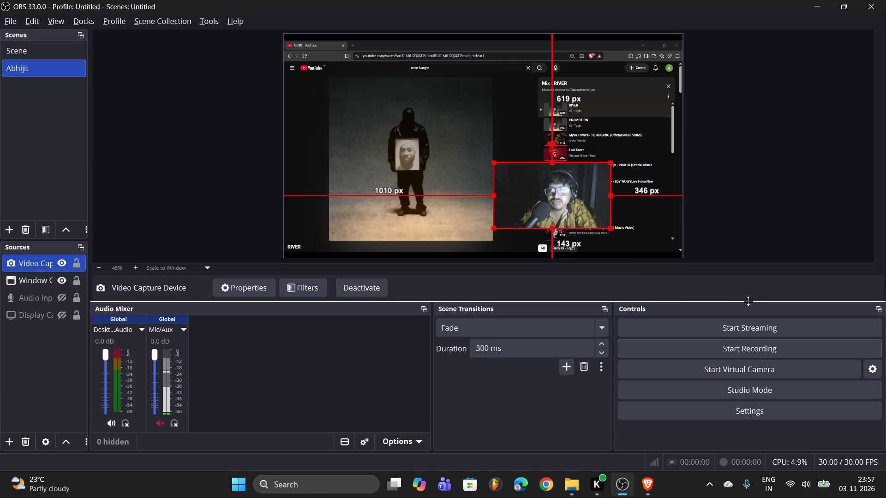
click(777, 348)
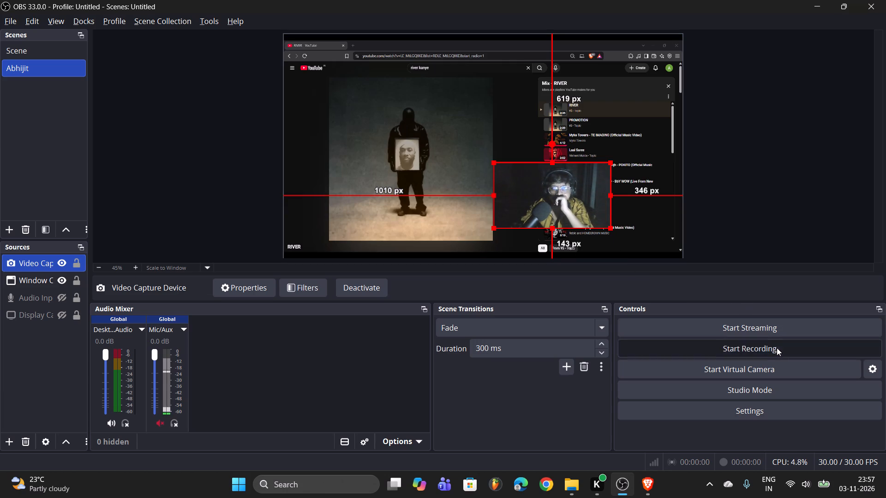
click(158, 424)
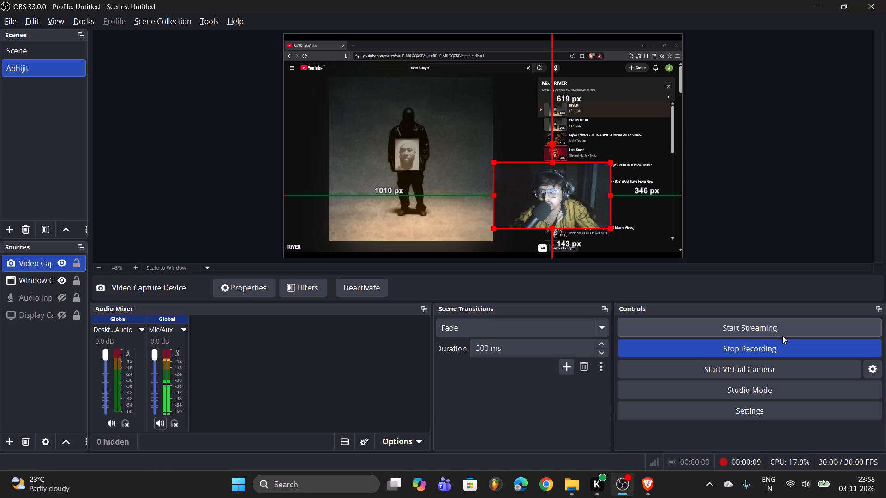
click(759, 349)
click(640, 488)
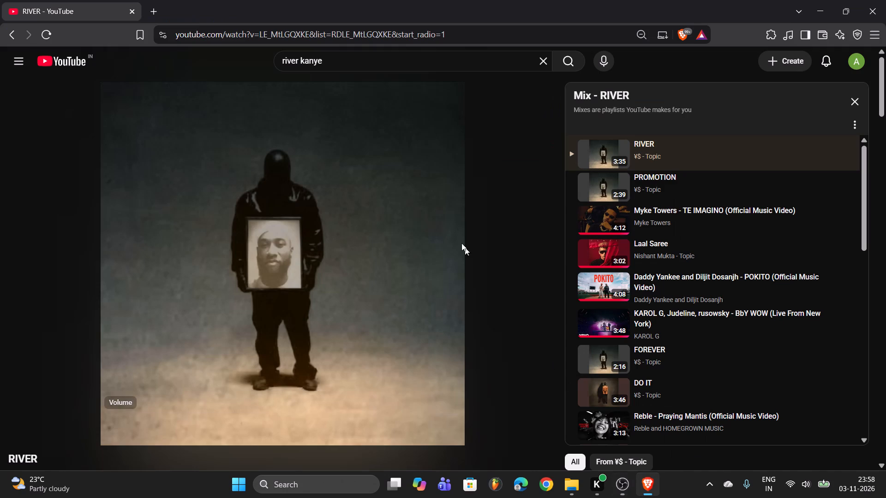
click(569, 485)
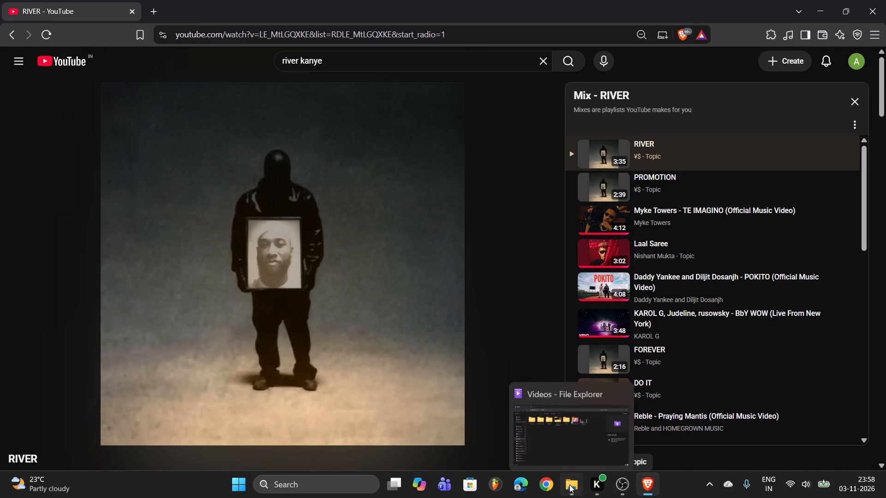
double_click(511, 101)
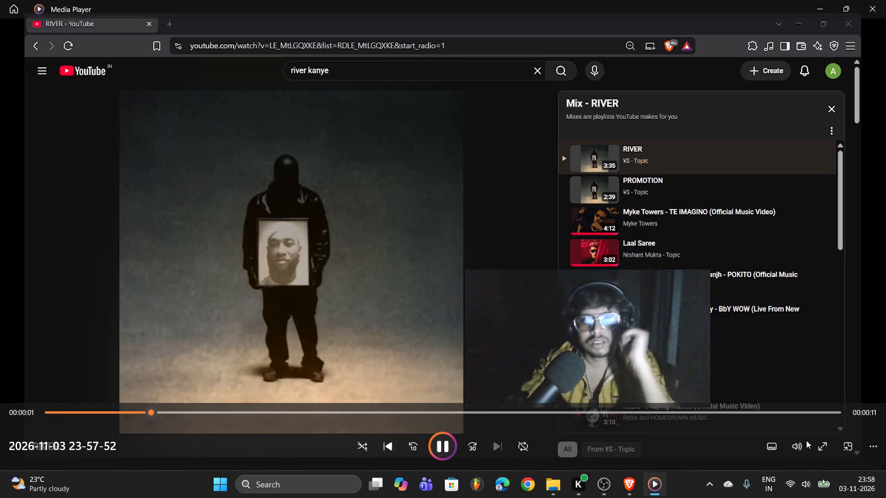
click(796, 443)
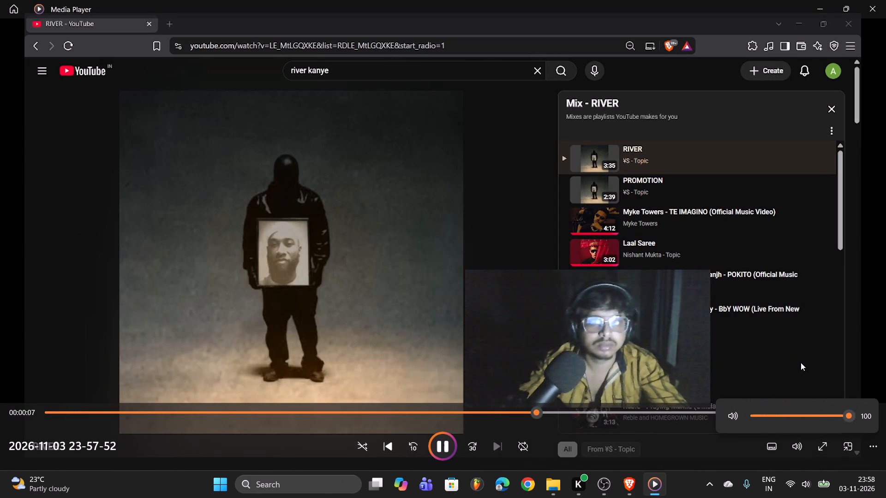
click(885, 0)
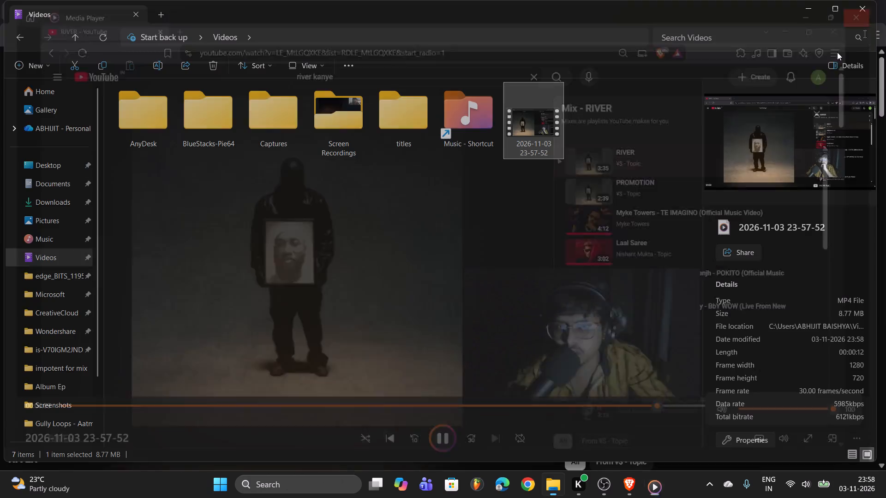
key(Delete)
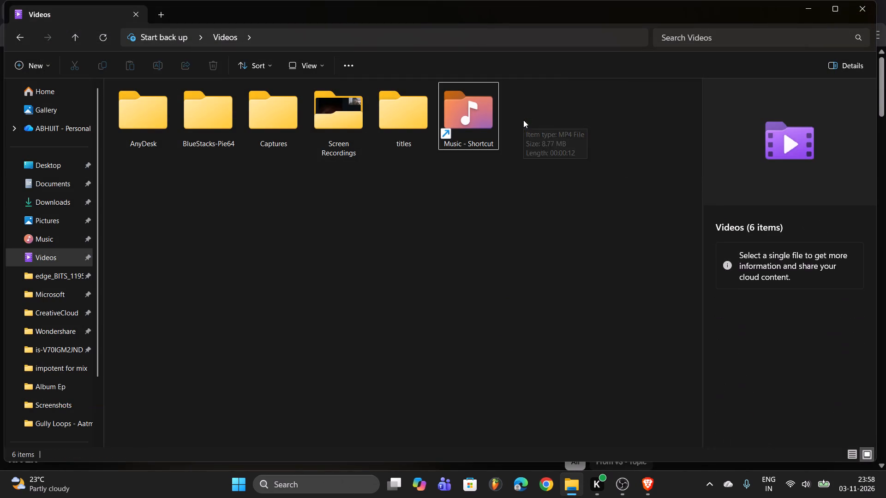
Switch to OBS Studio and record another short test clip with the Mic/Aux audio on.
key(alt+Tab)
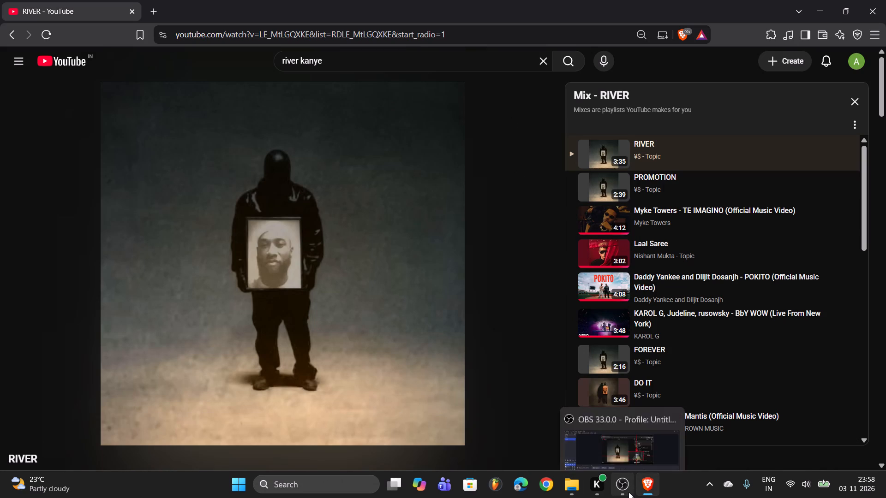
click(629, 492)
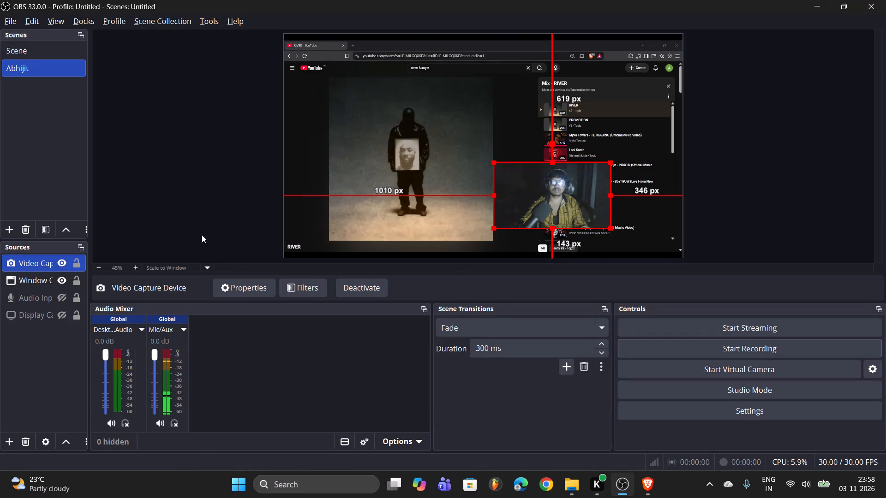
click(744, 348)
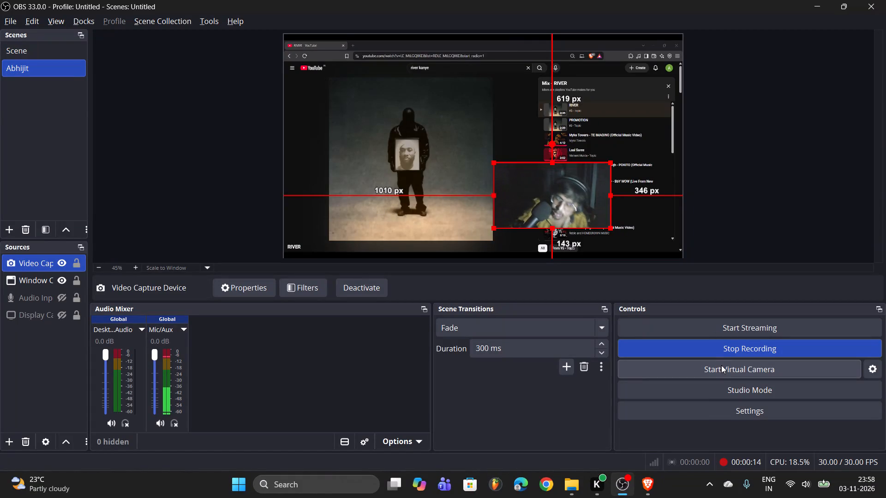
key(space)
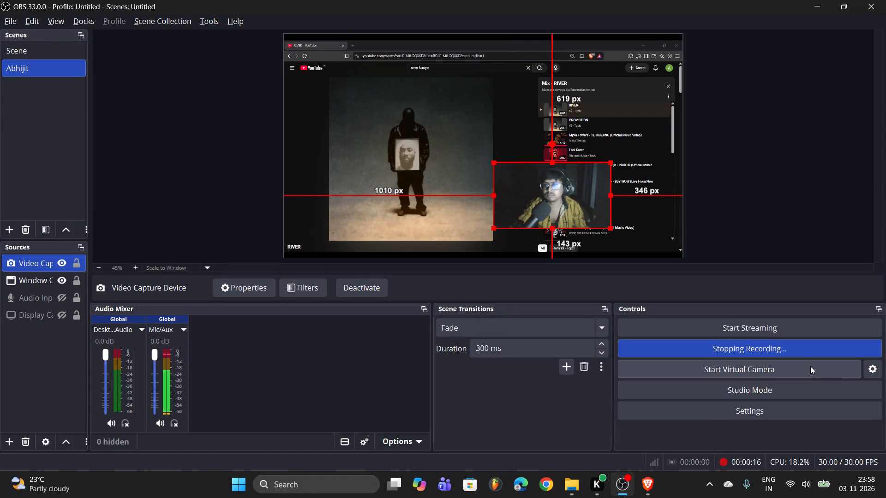
click(639, 483)
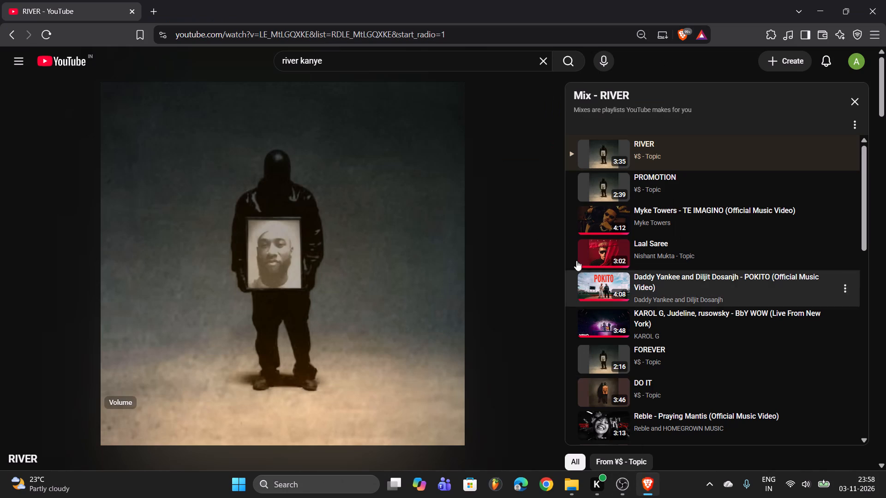
click(570, 490)
double_click(546, 128)
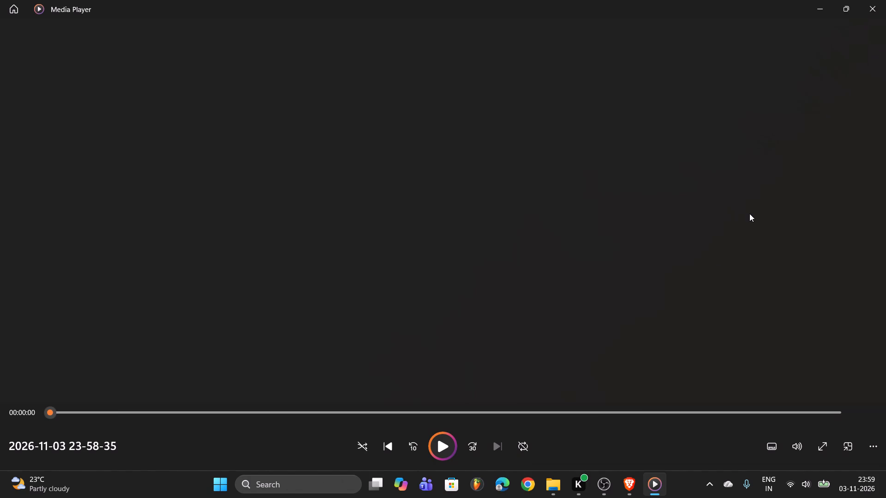
click(885, 0)
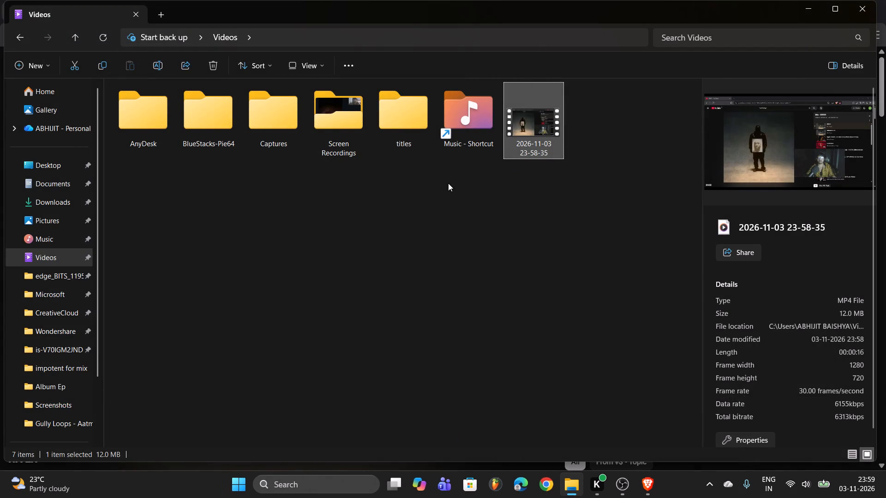
key(Return)
key(Delete)
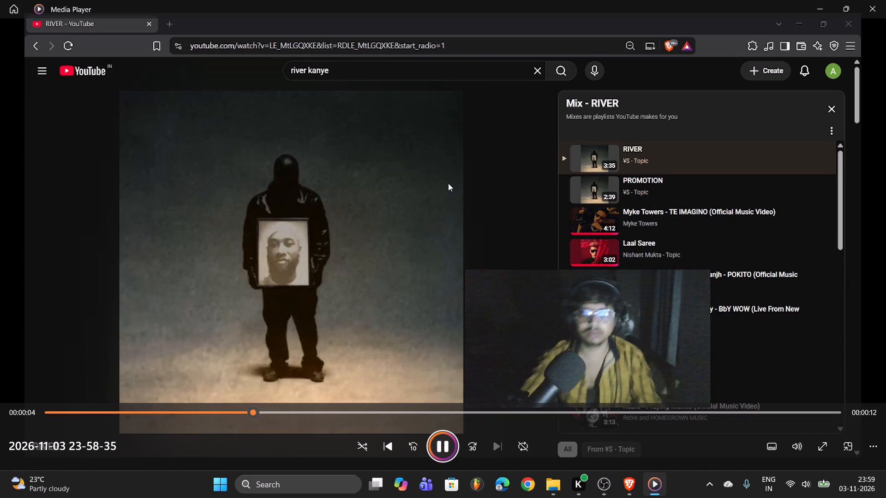
click(880, 0)
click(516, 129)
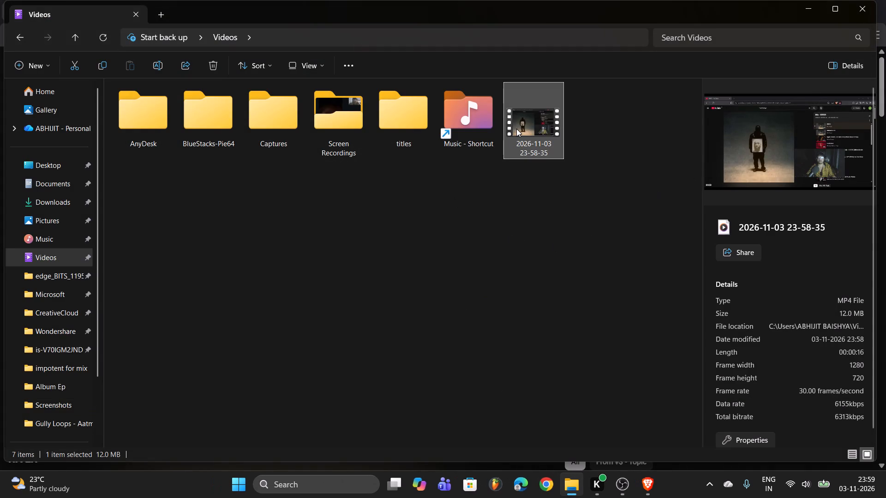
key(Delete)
Switch to OBS Studio and start a new recording of the webcam and Brave window scene.
key(alt+Tab)
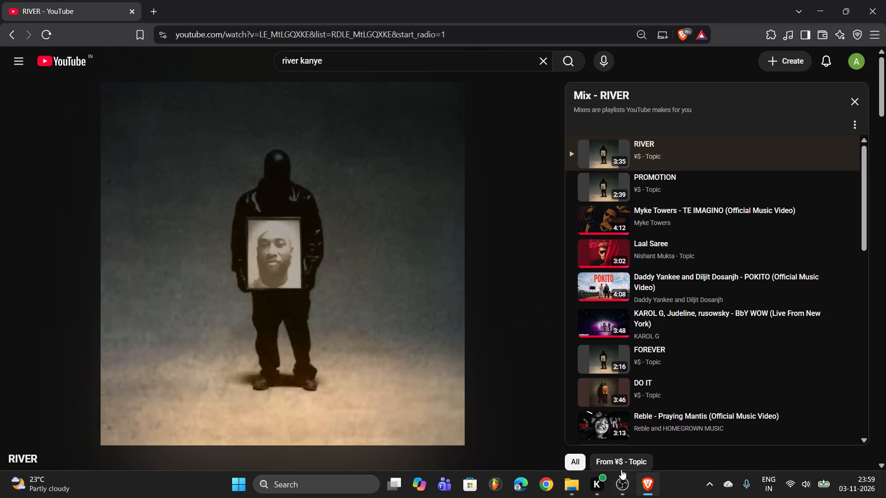
click(621, 482)
click(534, 207)
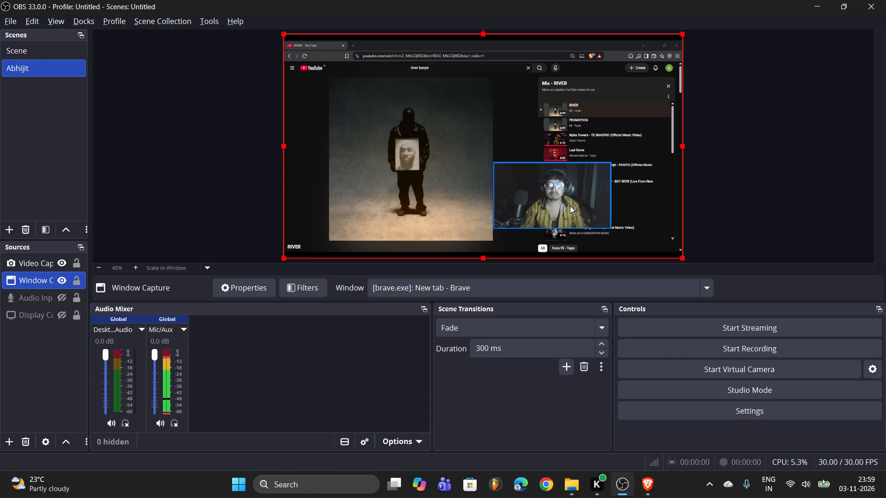
click(725, 344)
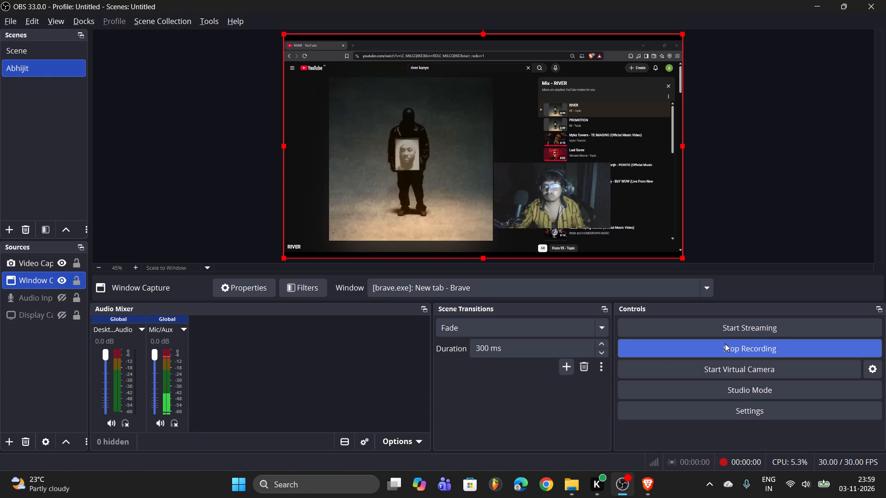
Switch to Brave and play the RIVER song from near its beginning.
key(alt+Tab)
click(198, 232)
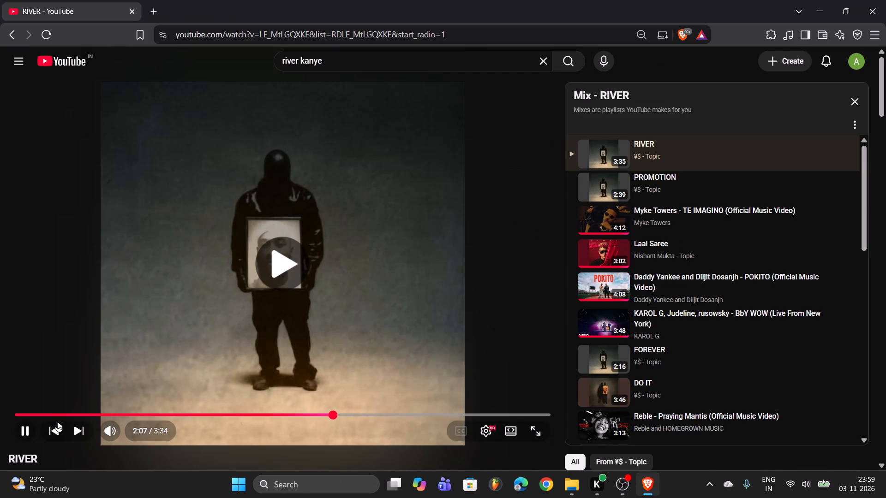
click(32, 414)
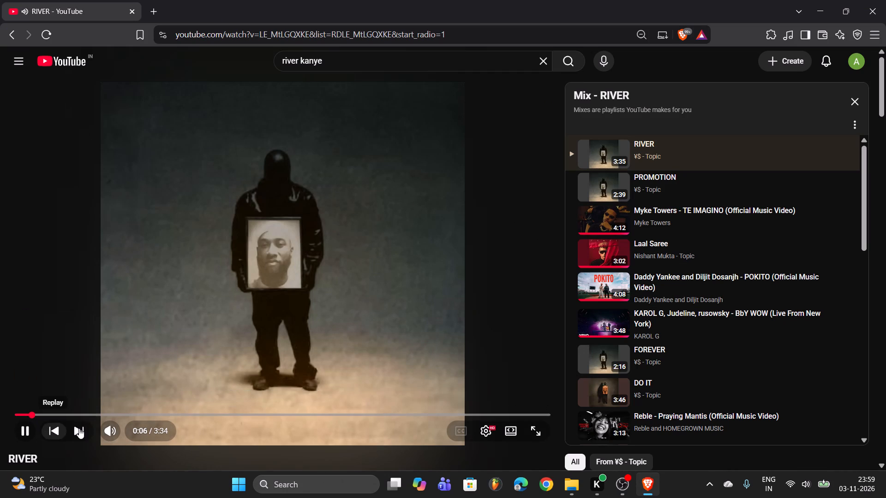
Raise the YouTube player's volume to maximum.
drag(133, 430, 140, 429)
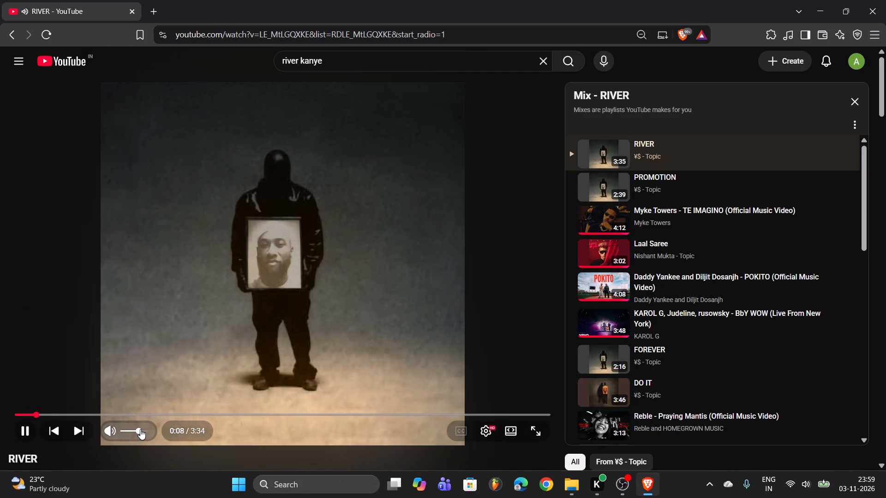
drag(142, 427, 147, 427)
drag(147, 427, 159, 425)
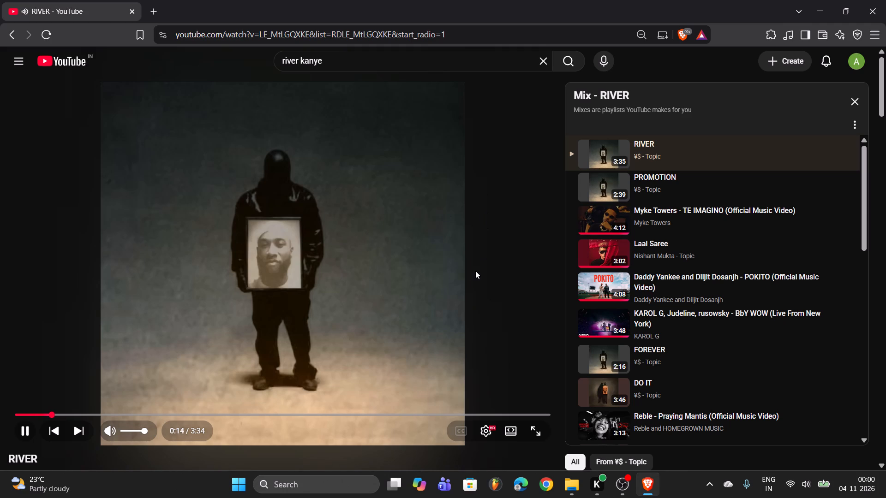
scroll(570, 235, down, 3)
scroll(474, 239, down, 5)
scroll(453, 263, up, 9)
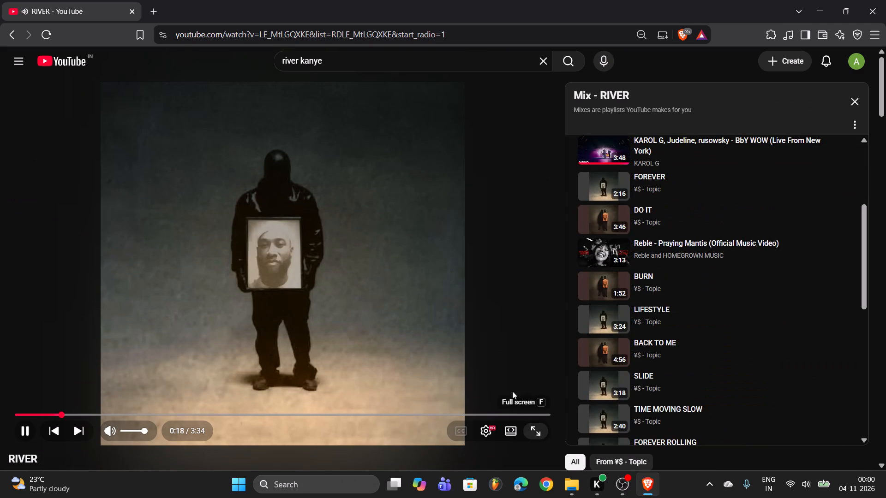
Switch to OBS Studio and select the webcam's Video Capture Device source in the preview, keeping the window capture in place.
click(621, 476)
click(559, 194)
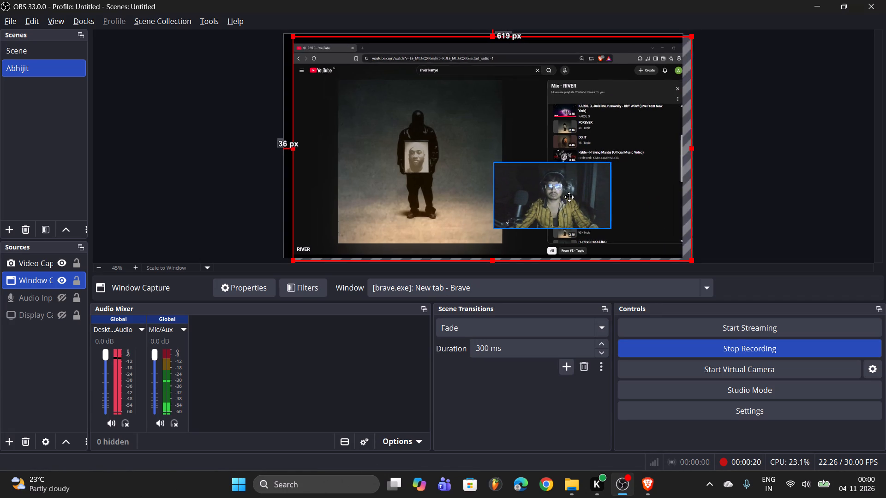
click(885, 200)
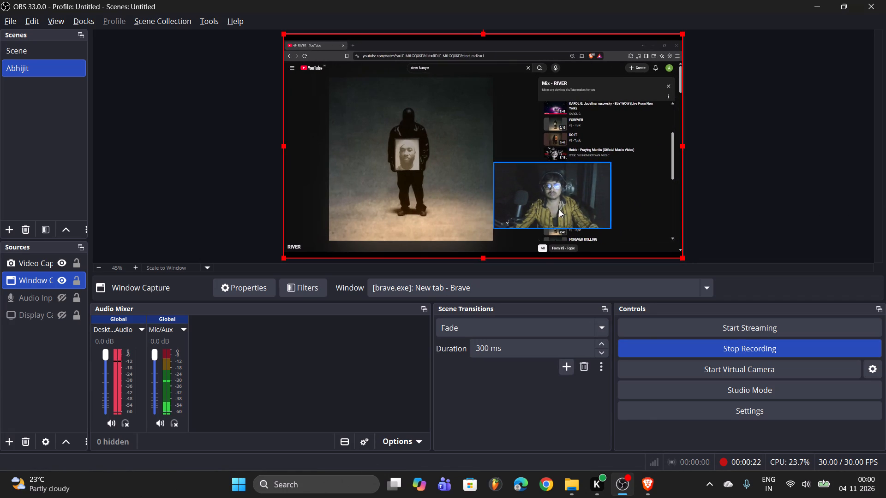
click(559, 209)
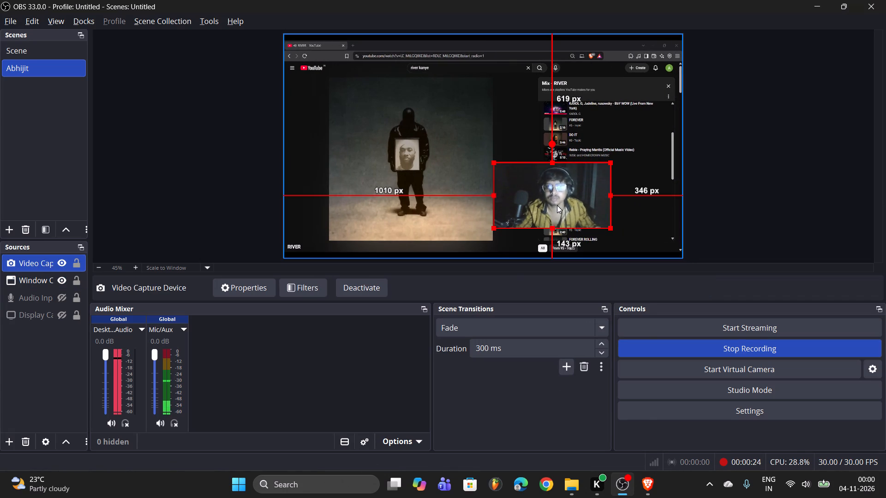
Enlarge the webcam source and move it over the playlist beside the video, about 22 px from the canvas's right edge and 368 px from the top.
click(591, 209)
click(587, 209)
drag(587, 209, 629, 209)
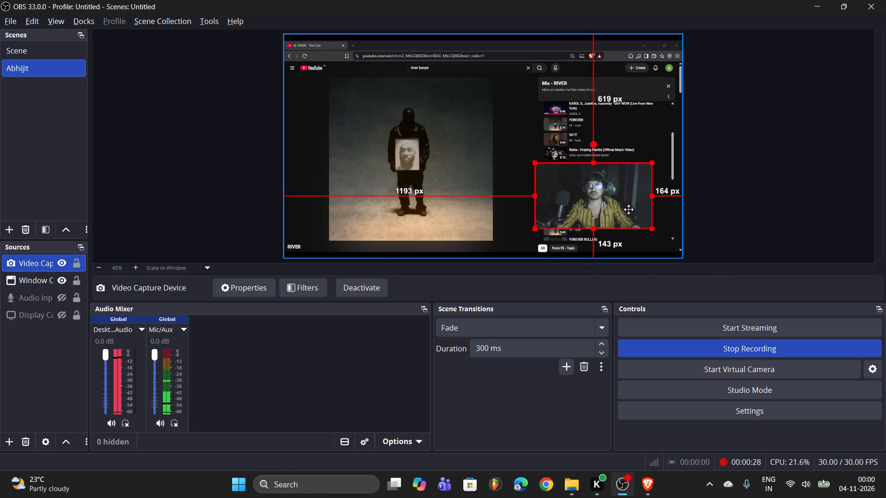
drag(629, 209, 618, 218)
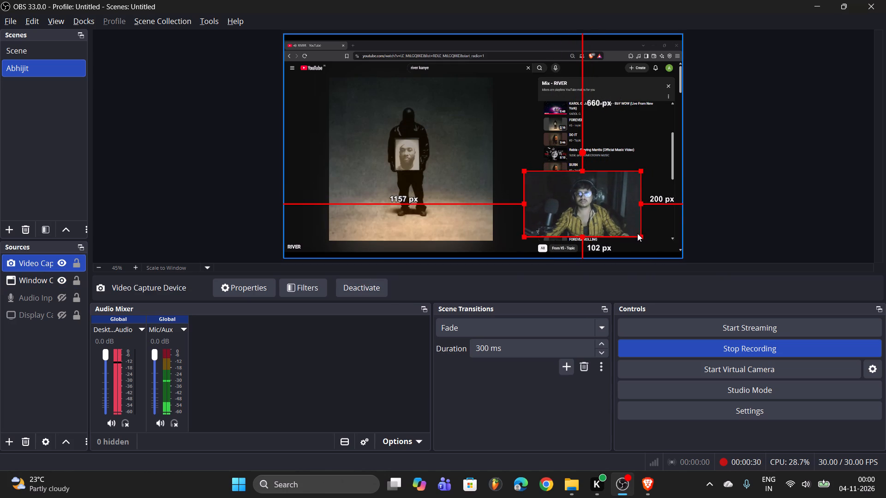
drag(642, 235, 665, 237)
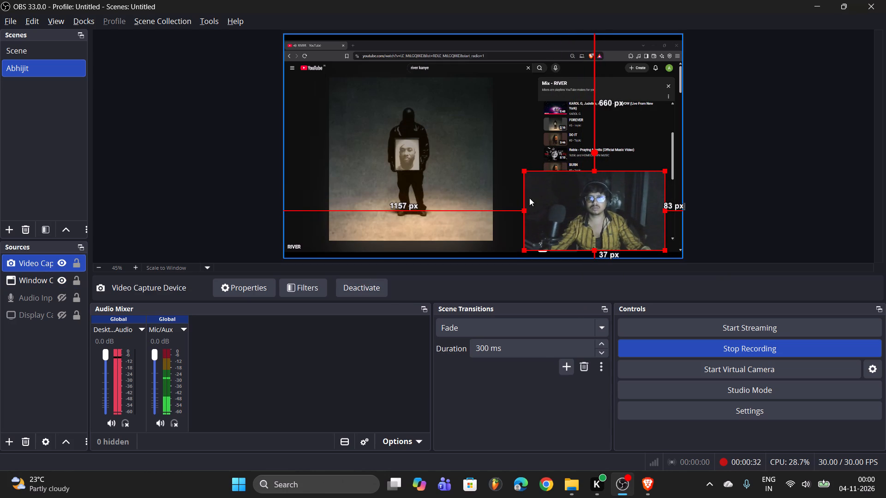
drag(523, 171, 569, 144)
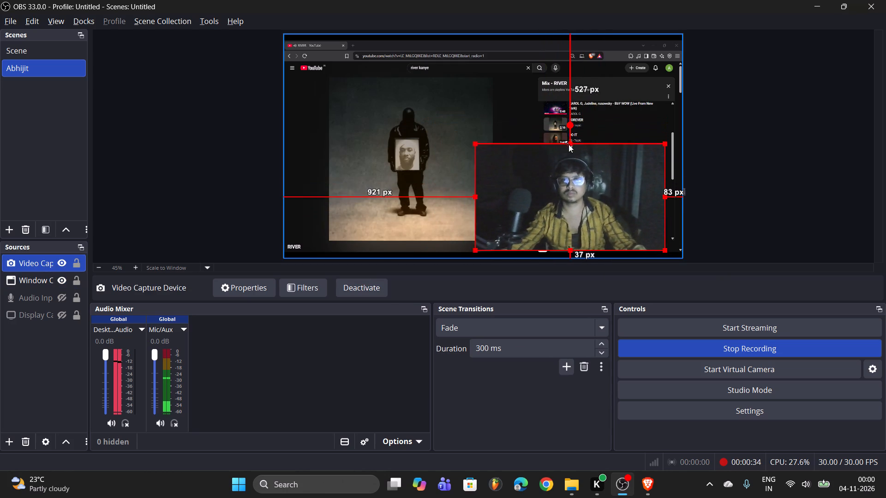
drag(569, 144, 571, 147)
drag(574, 192, 587, 156)
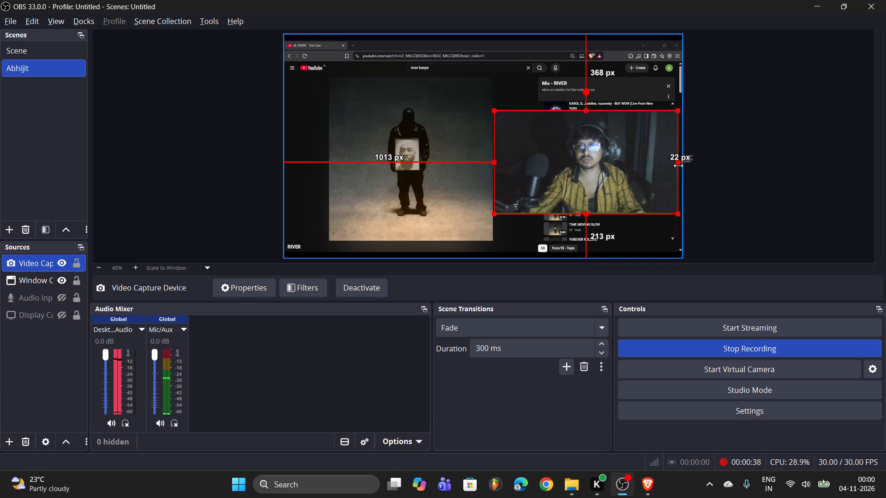
Crop both sides of the webcam source to margins of about 1124 px on its left and 204 px on its right.
alt+drag(678, 166, 640, 160)
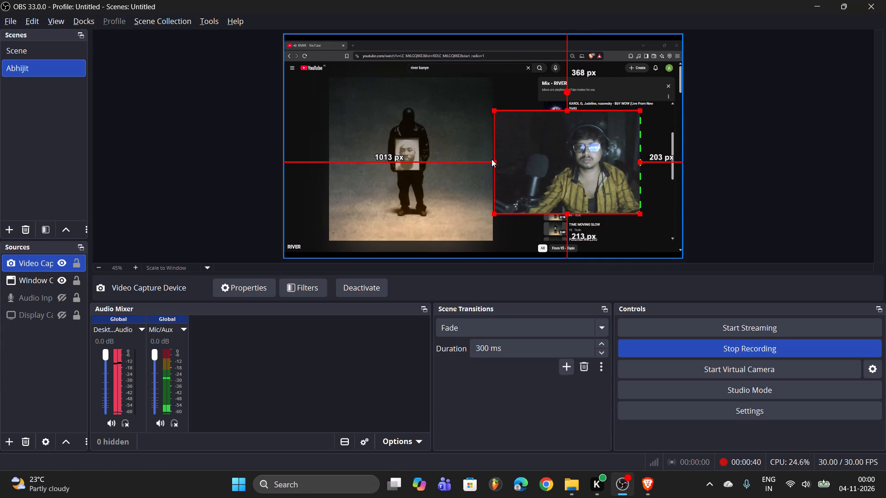
alt+drag(494, 160, 517, 164)
click(567, 181)
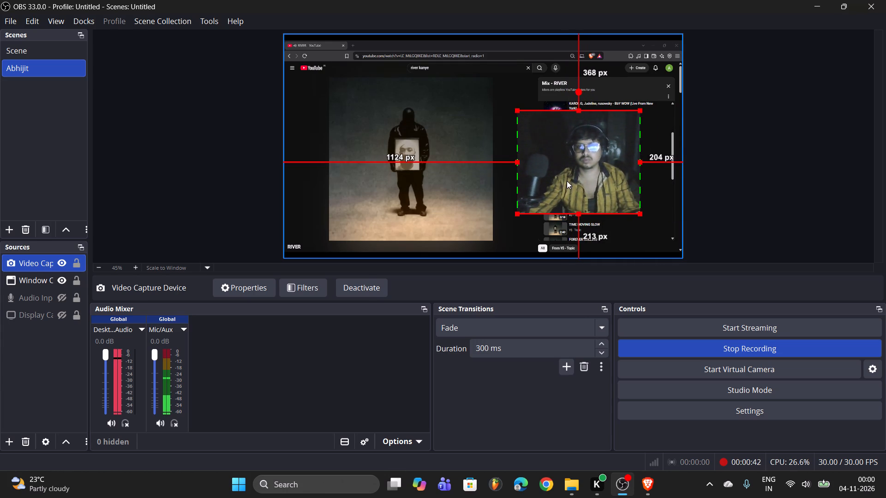
click(613, 191)
click(635, 212)
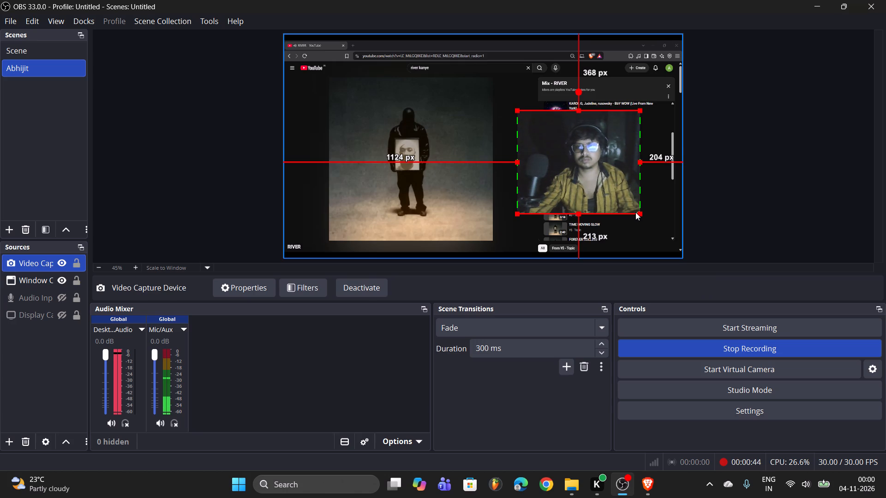
click(622, 199)
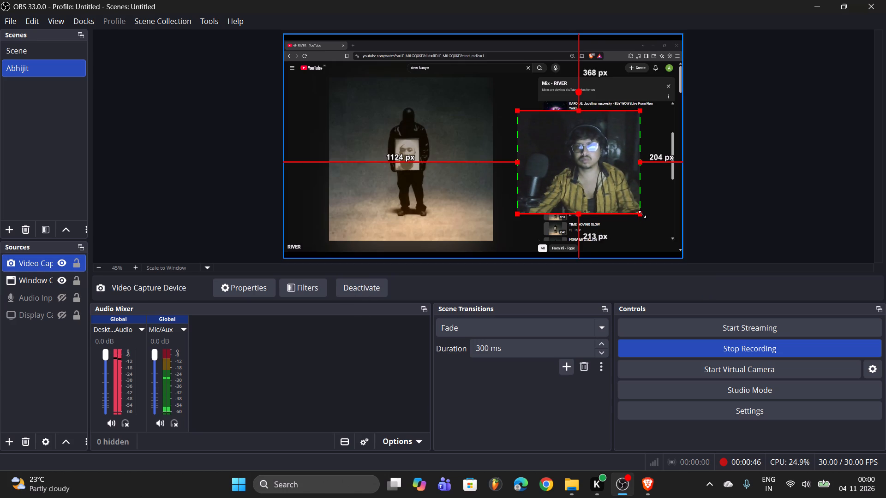
Enlarge and widen the cropped webcam source, placing it about 46 px from the canvas's right edge and 117 px from the bottom.
drag(642, 214, 599, 179)
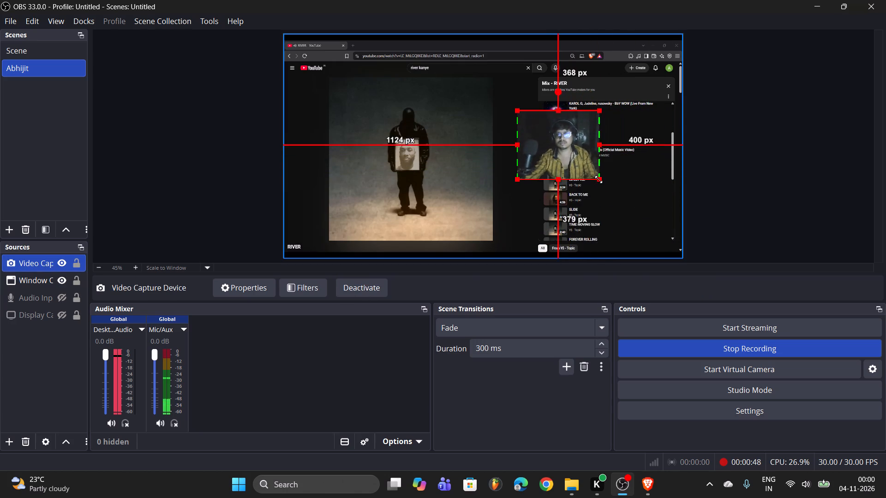
drag(599, 179, 652, 228)
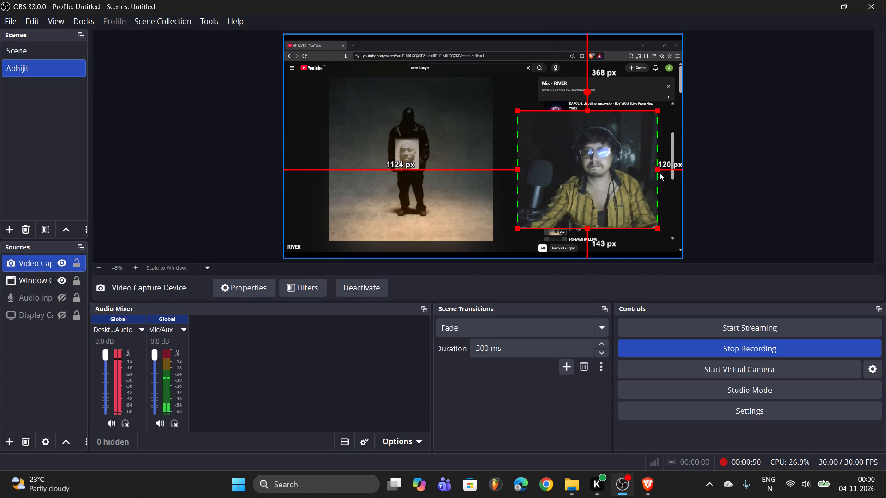
alt+drag(659, 172, 670, 171)
drag(520, 172, 512, 172)
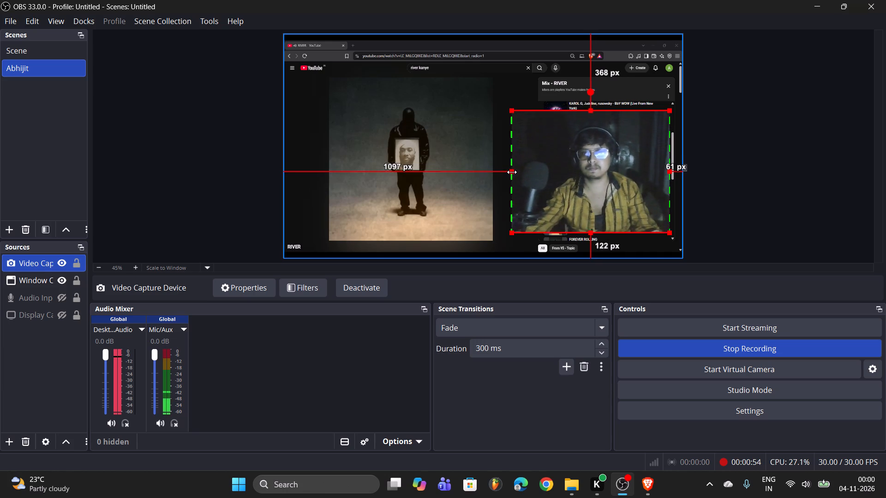
drag(512, 172, 508, 173)
click(629, 209)
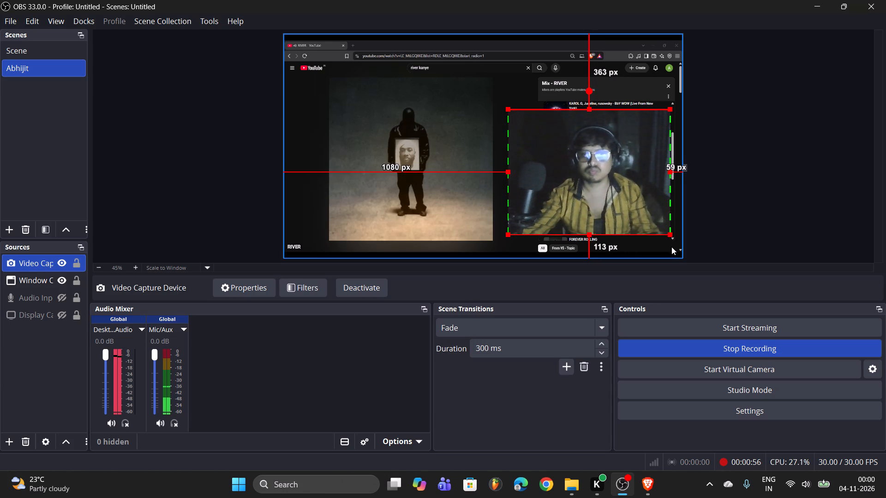
click(612, 180)
click(602, 184)
click(644, 208)
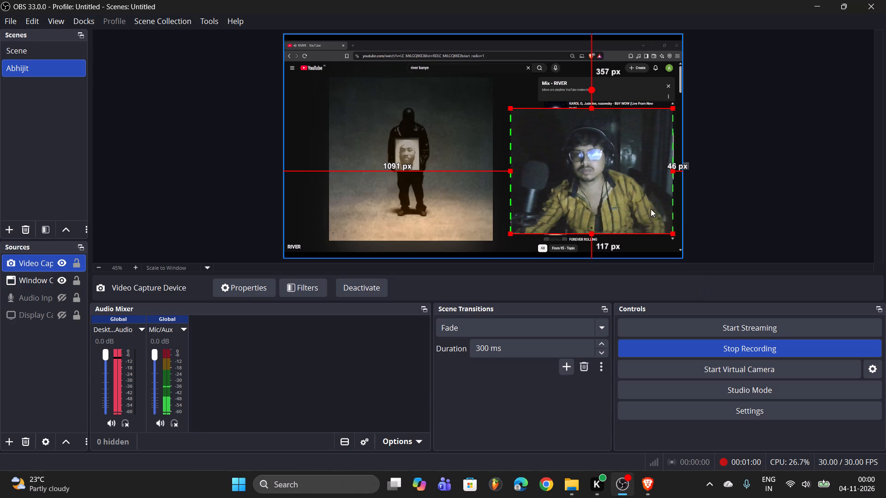
Shrink the webcam source and place it over the playlist, about 204 px from the canvas's right edge and 421 px from the top.
drag(669, 233, 647, 222)
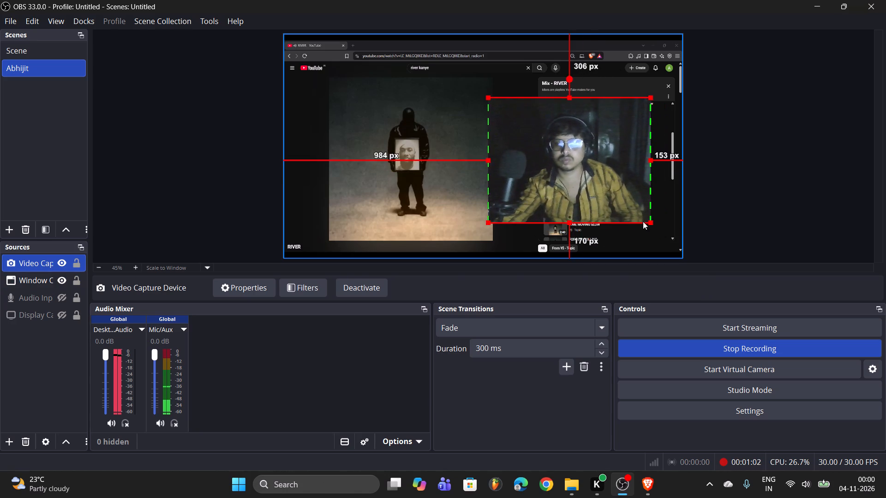
drag(571, 185, 585, 189)
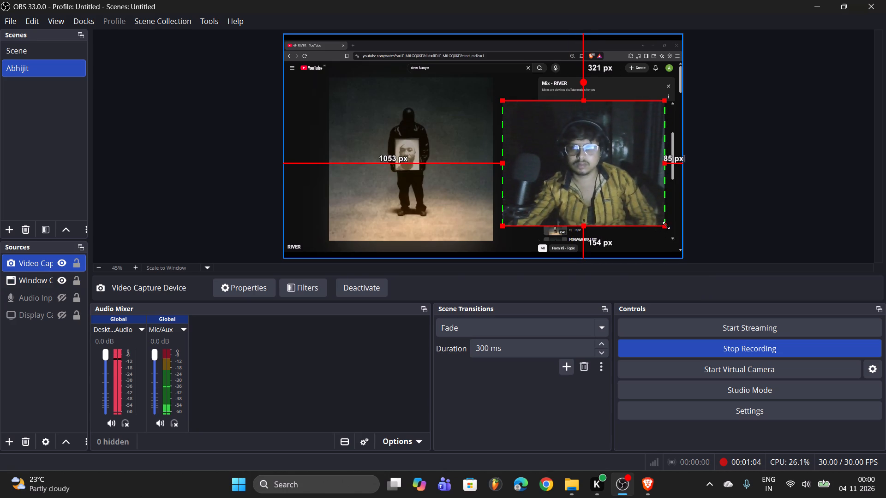
drag(666, 225, 579, 183)
drag(541, 150, 550, 161)
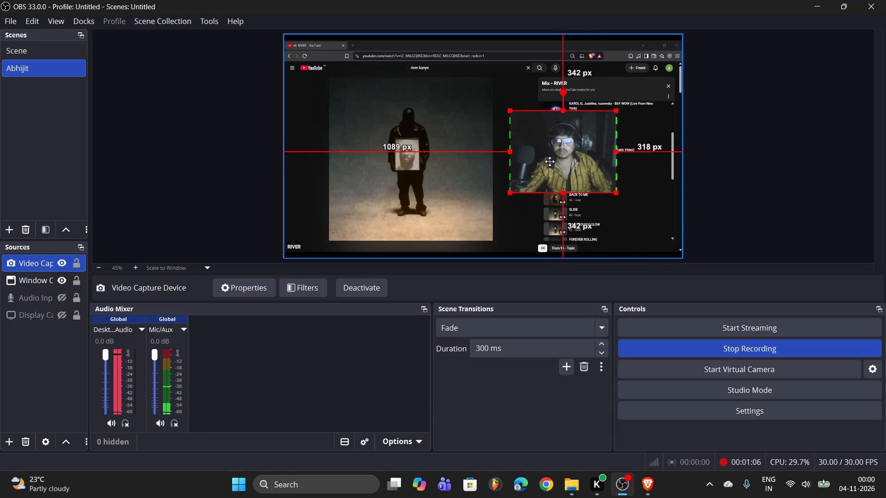
drag(550, 161, 577, 168)
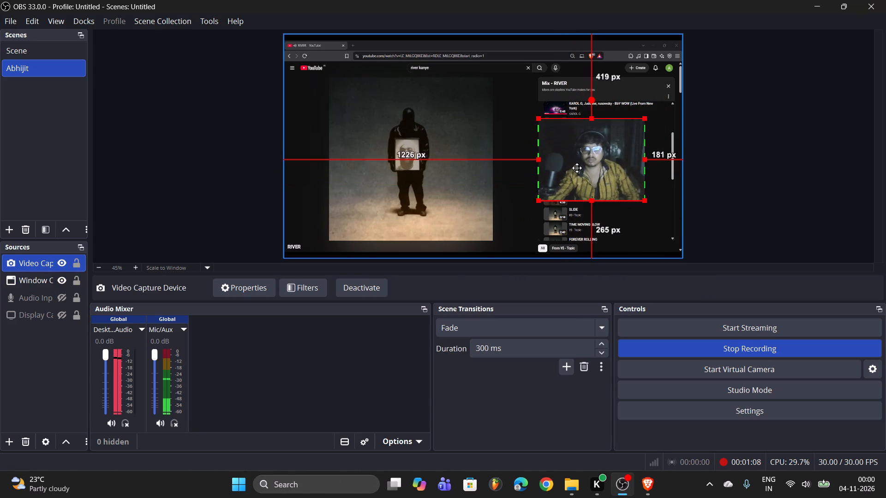
drag(577, 168, 572, 171)
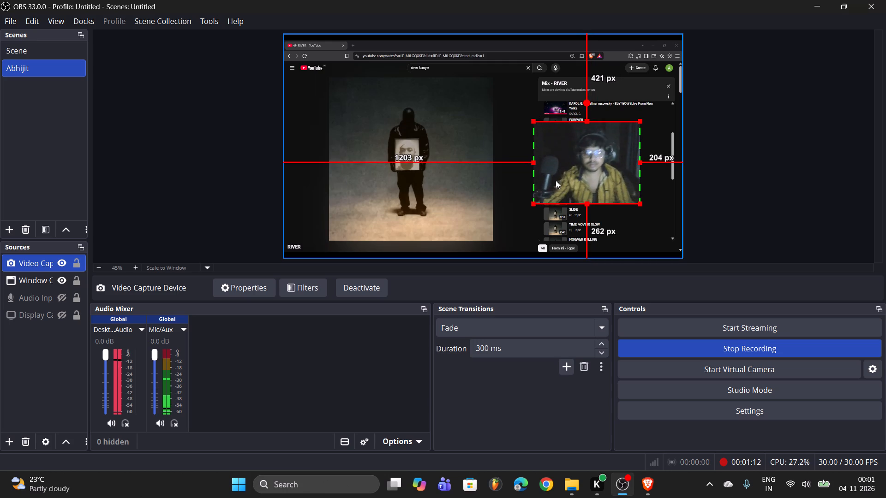
Mute the Mic/Aux channel in the audio mixer.
click(164, 424)
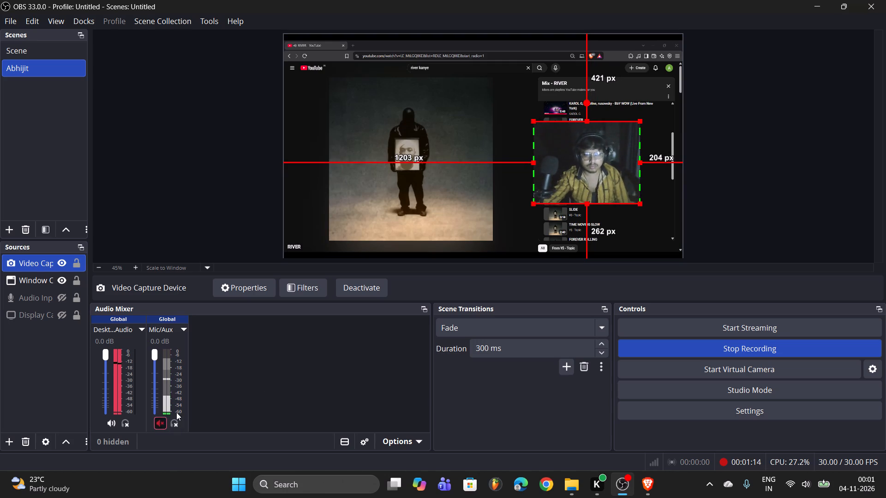
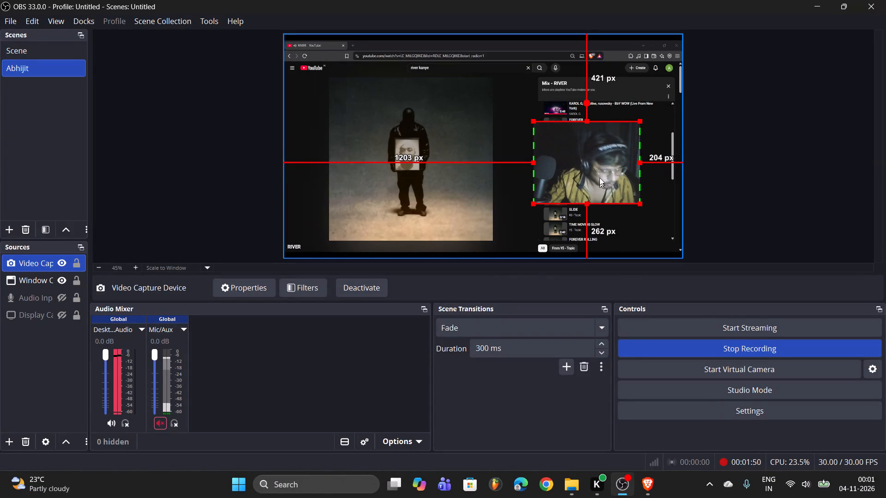
Reveal the cropped left side of the webcam source, extending it to about 1114 px from the canvas's left edge.
alt+drag(534, 162, 507, 167)
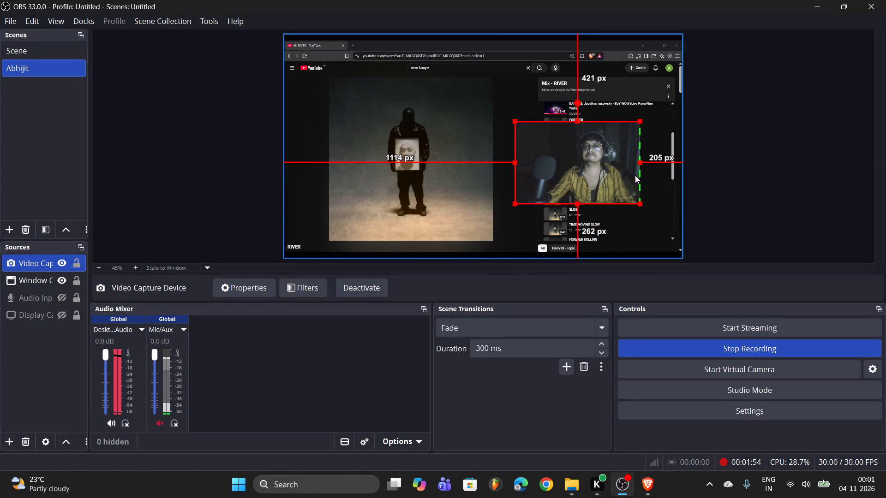
alt+click(643, 163)
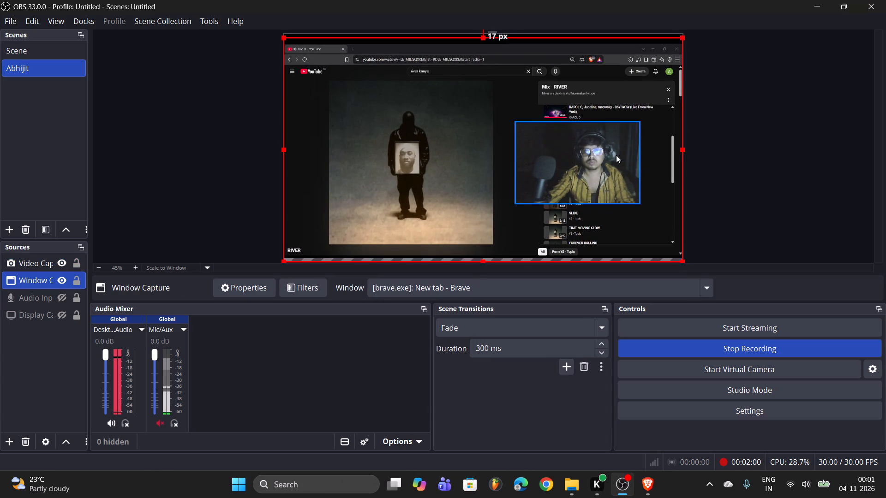
Fit the Brave window capture source to the screen.
right_click(496, 99)
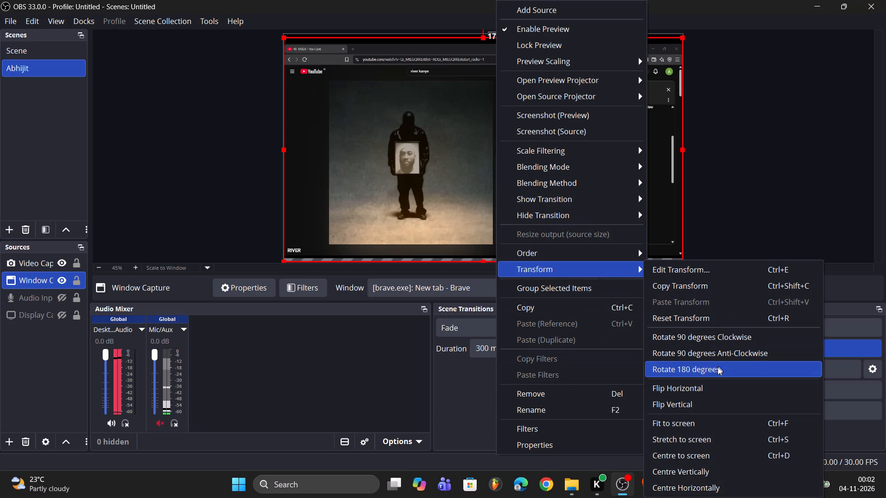
click(705, 422)
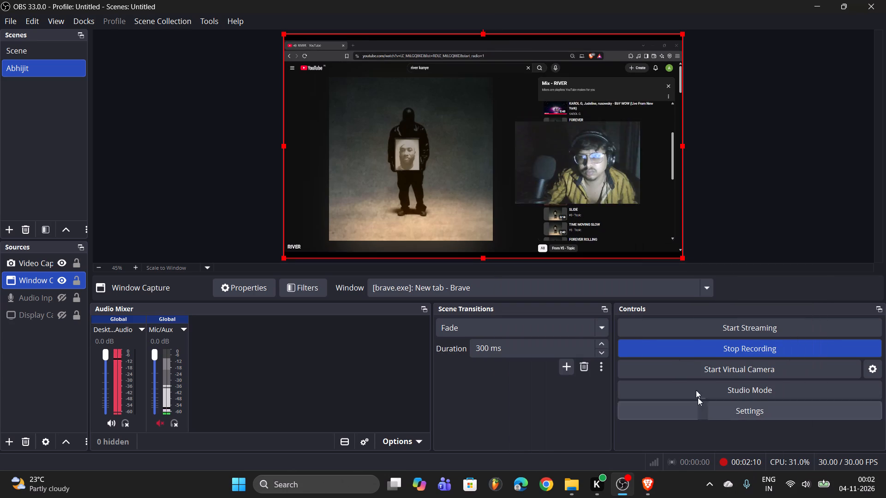
Reveal the cropped right side of the webcam source, extending it to about 102 px from the canvas's right edge.
triple_click(593, 159)
click(592, 158)
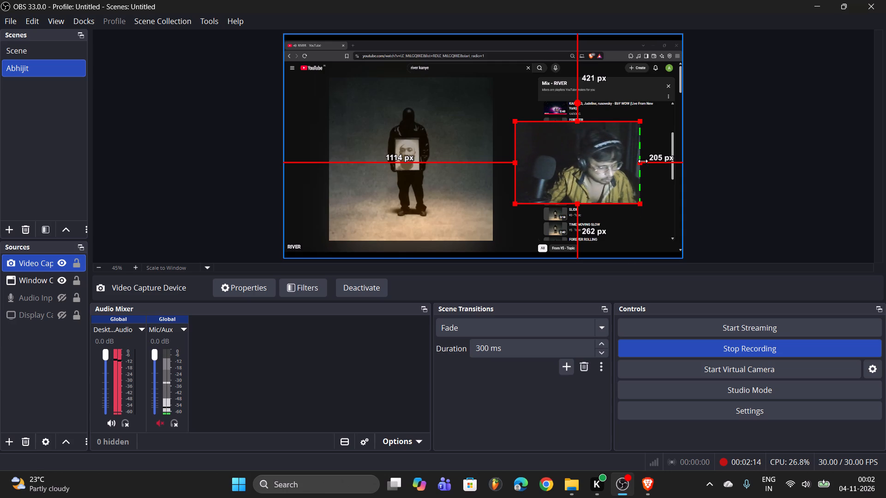
alt+drag(643, 161, 686, 166)
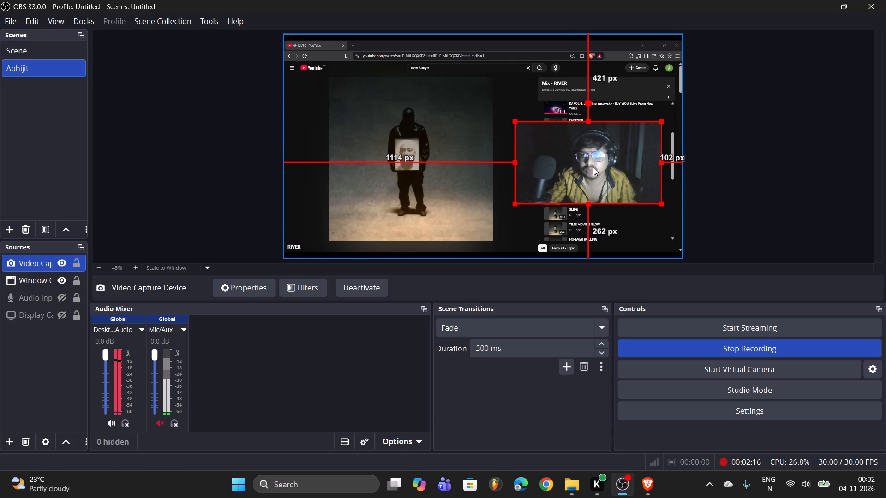
click(593, 167)
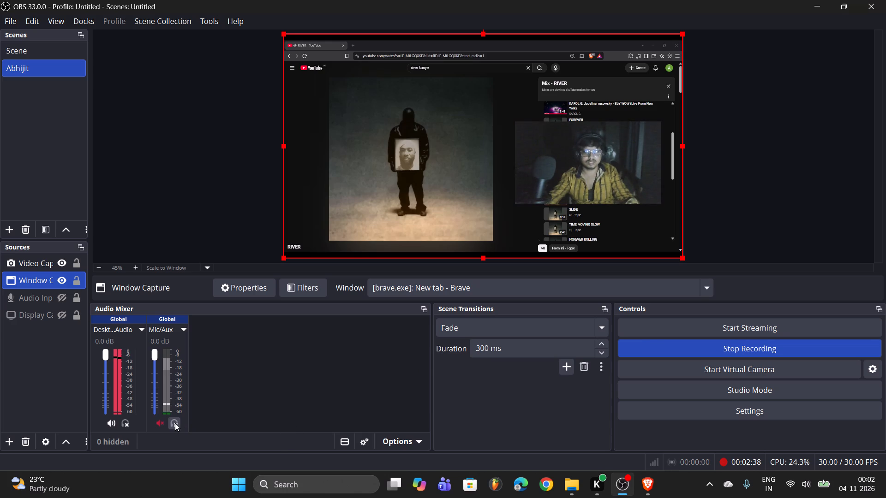
Unmute the Mic/Aux channel to speak during the recording and mute it again.
click(159, 424)
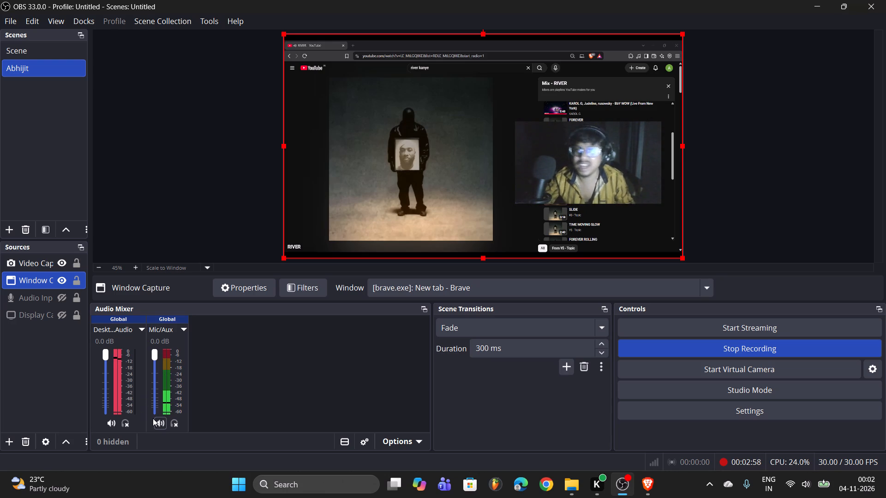
click(162, 427)
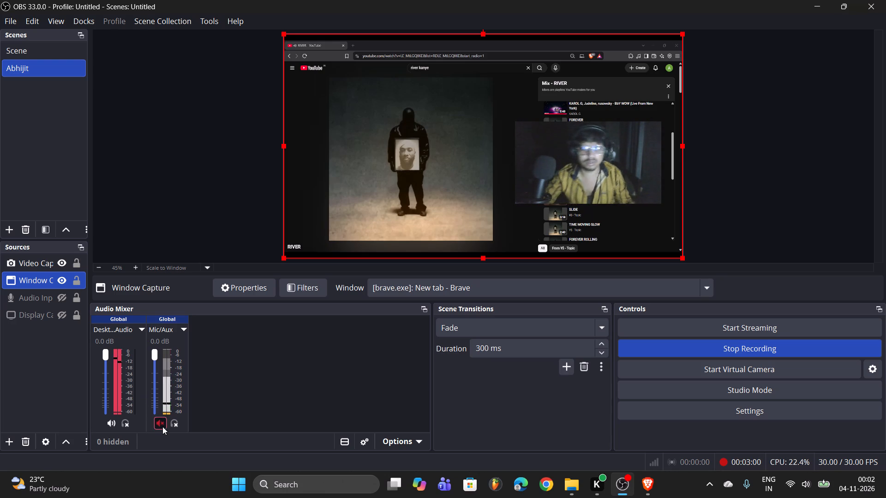
Stop the recording.
click(527, 180)
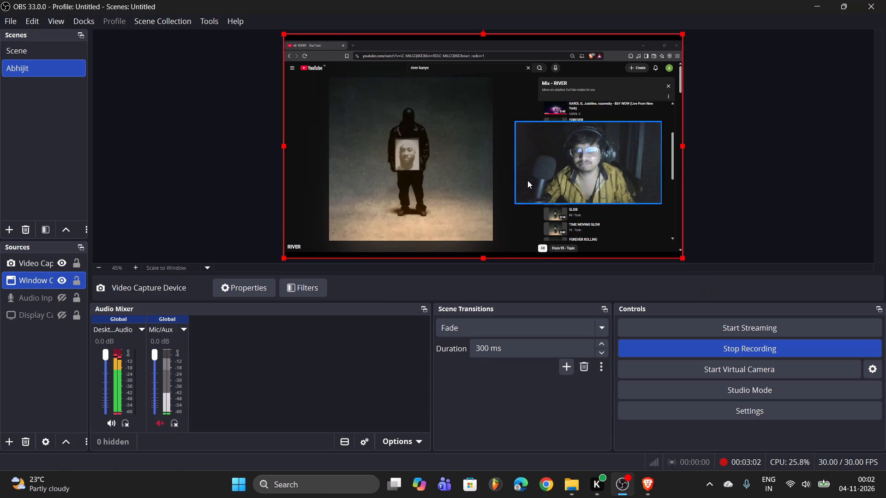
click(783, 343)
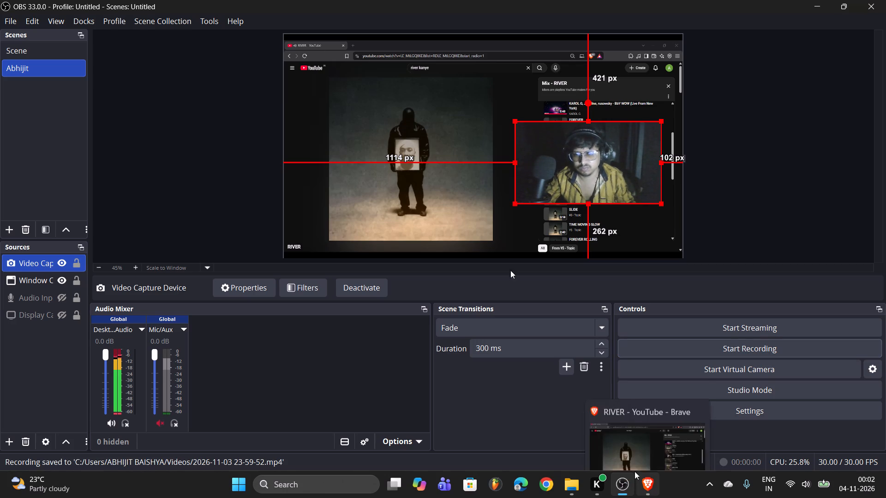
Switch to Brave and pause the River video on YouTube.
key(alt+Tab)
click(403, 237)
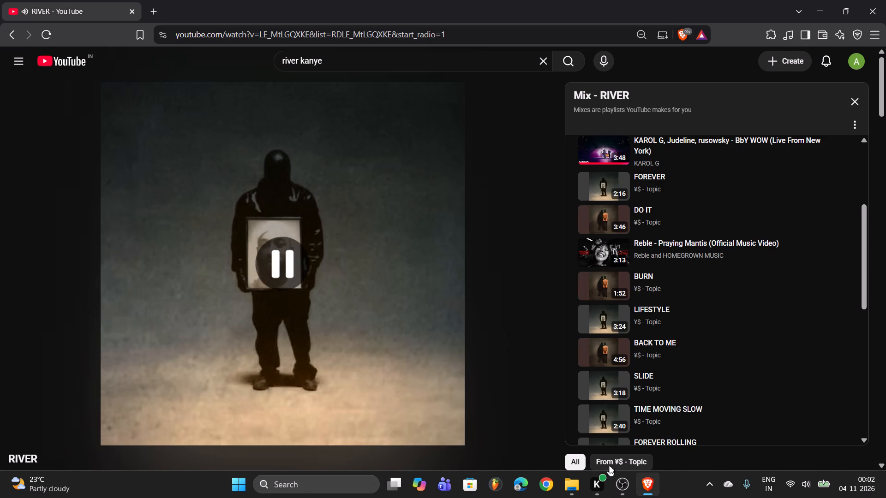
click(564, 488)
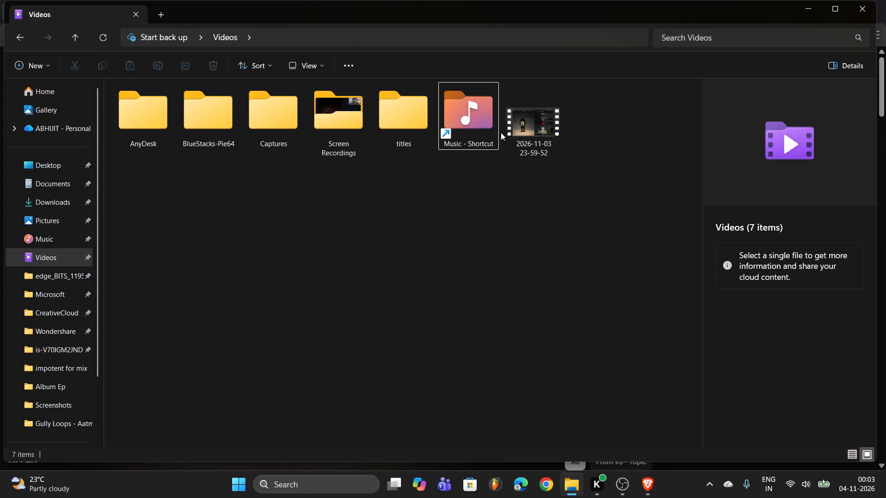
double_click(519, 127)
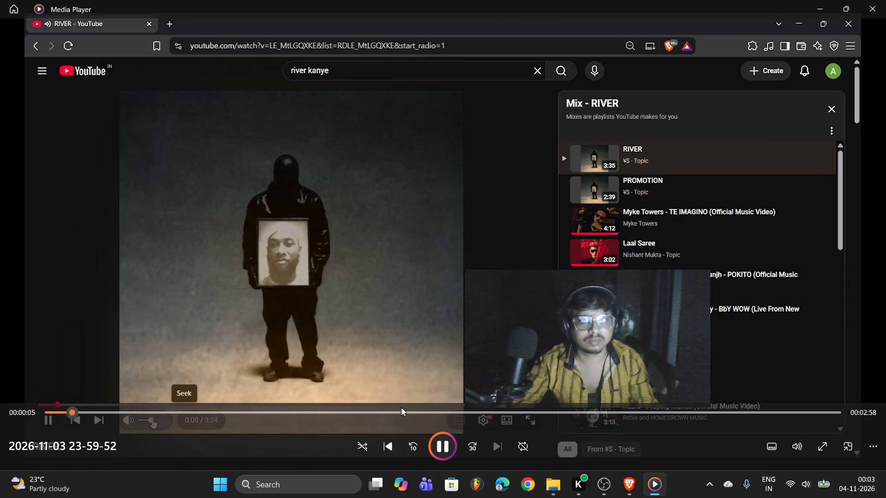
Examine the webcam framing and audio at several points of the recording, pausing it at about 0:37.
click(146, 414)
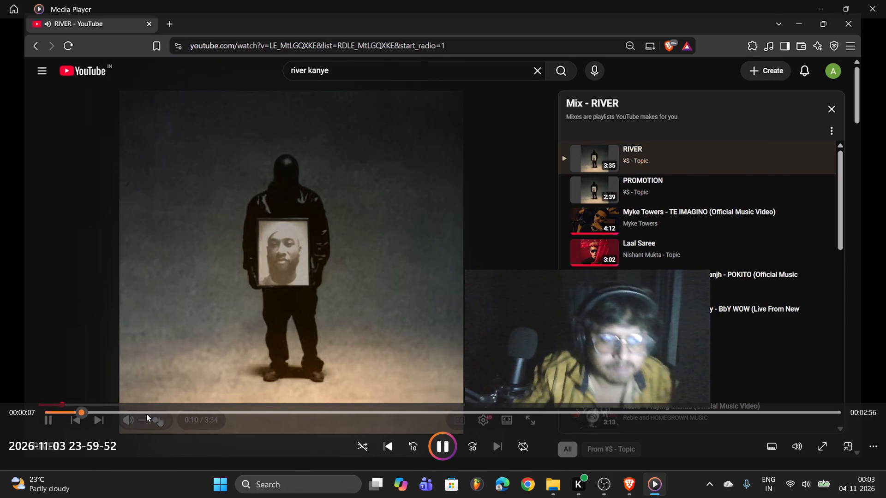
click(672, 413)
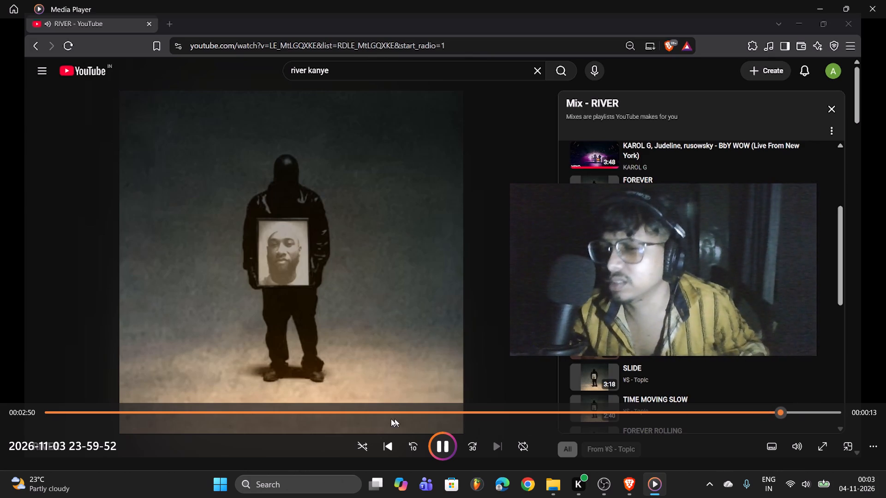
click(300, 409)
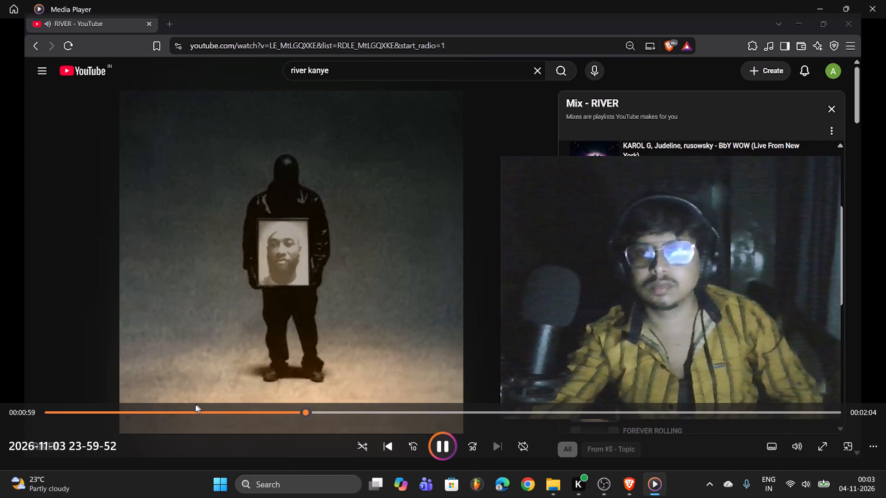
click(146, 410)
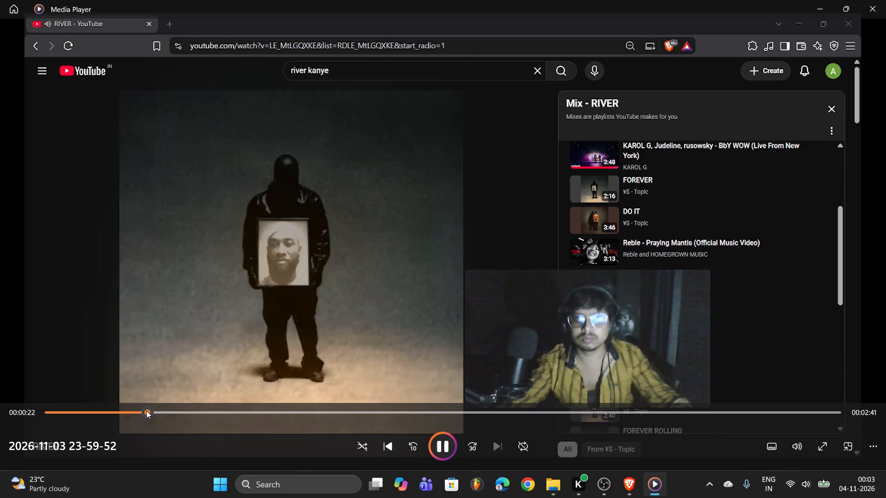
double_click(209, 411)
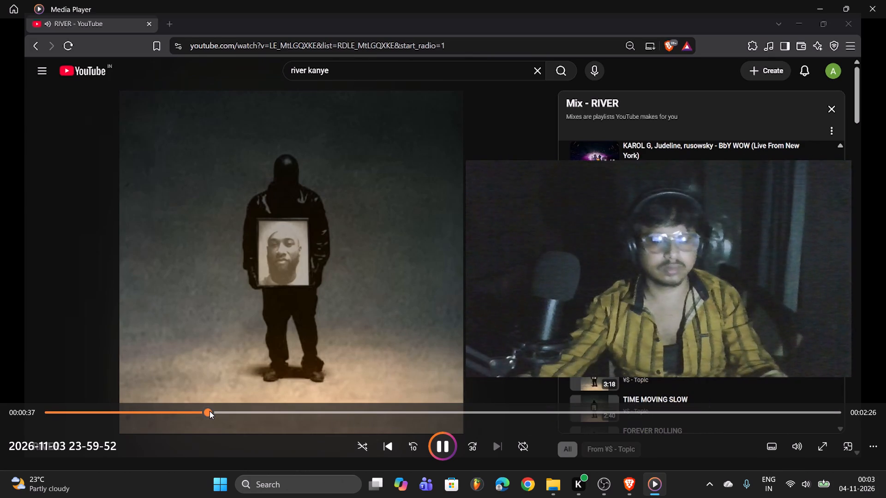
text(c)
key(space)
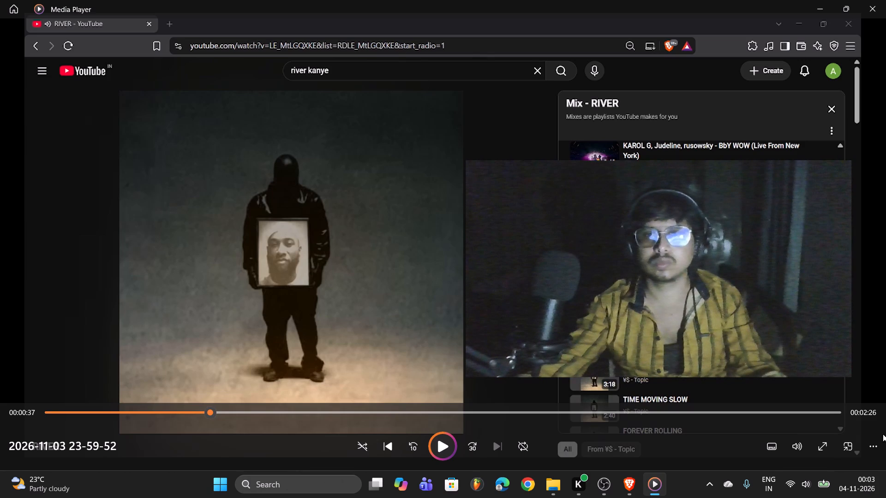
Lower the Media Player volume and resume playback of the recording.
click(797, 447)
drag(798, 415, 772, 421)
click(284, 297)
click(447, 452)
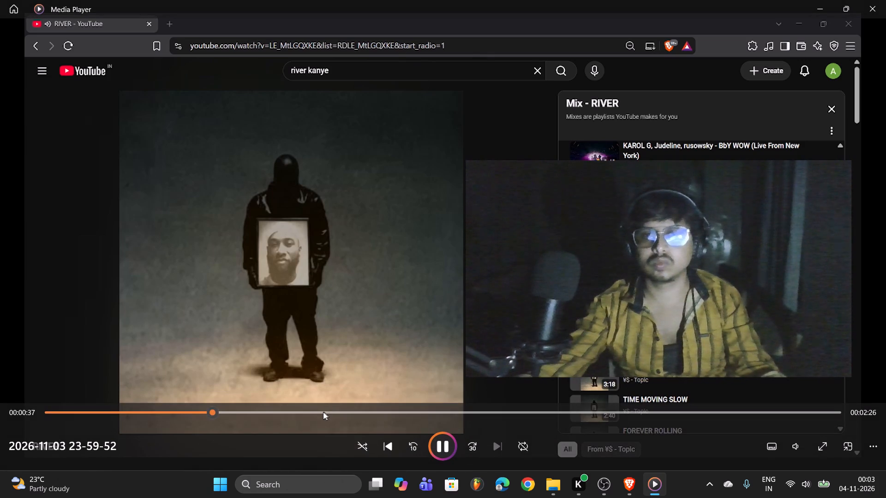
Review the recording's audio and webcam framing from several earlier and later points, pausing it at about 1:59.
click(270, 406)
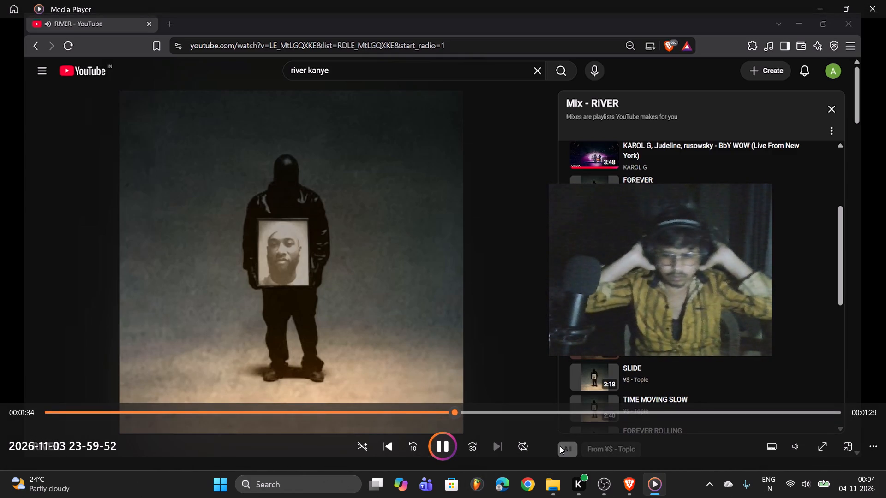
click(152, 409)
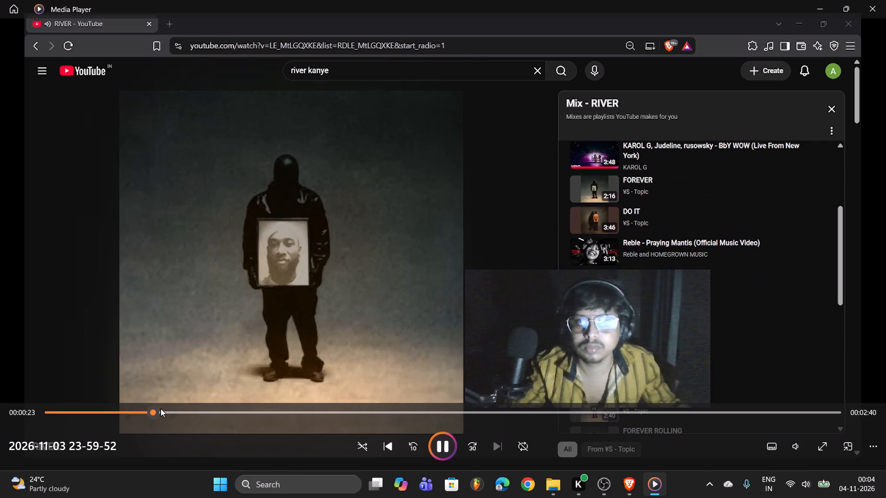
click(211, 414)
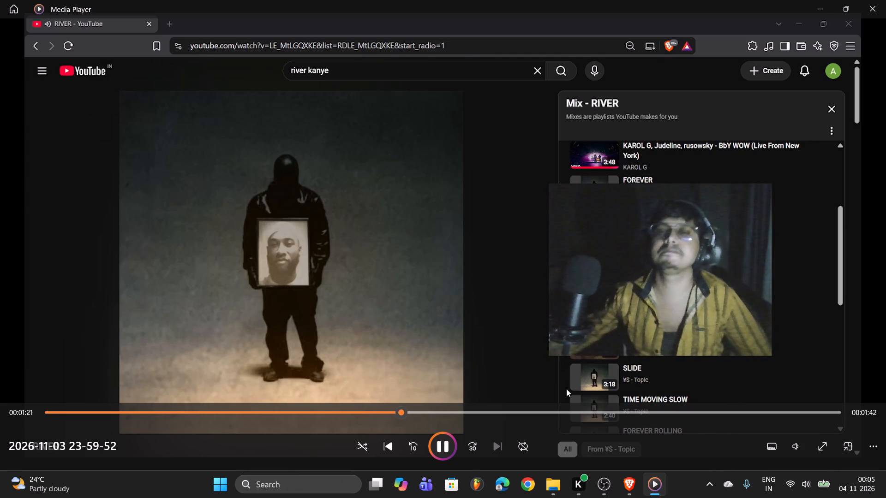
click(554, 406)
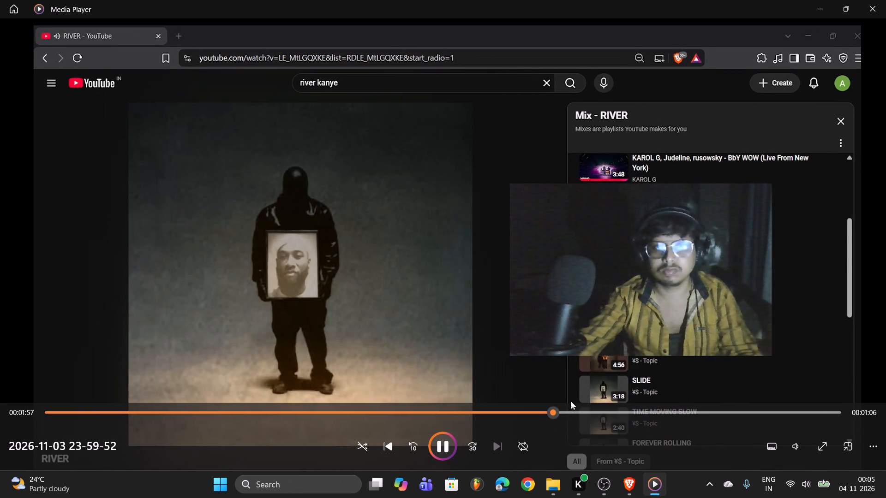
click(604, 338)
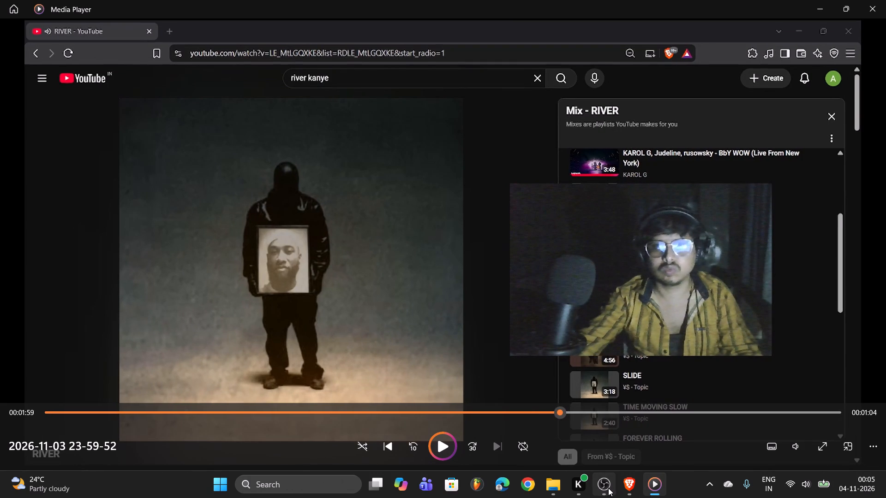